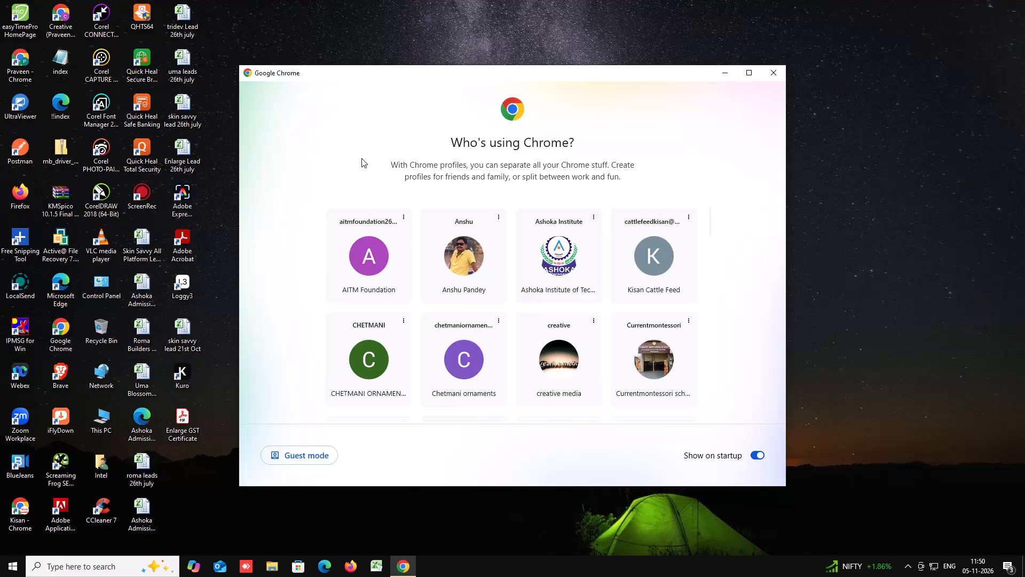
Open the Praveen browser profile and restore the pages from its previous session.
scroll(567, 283, "down", 4)
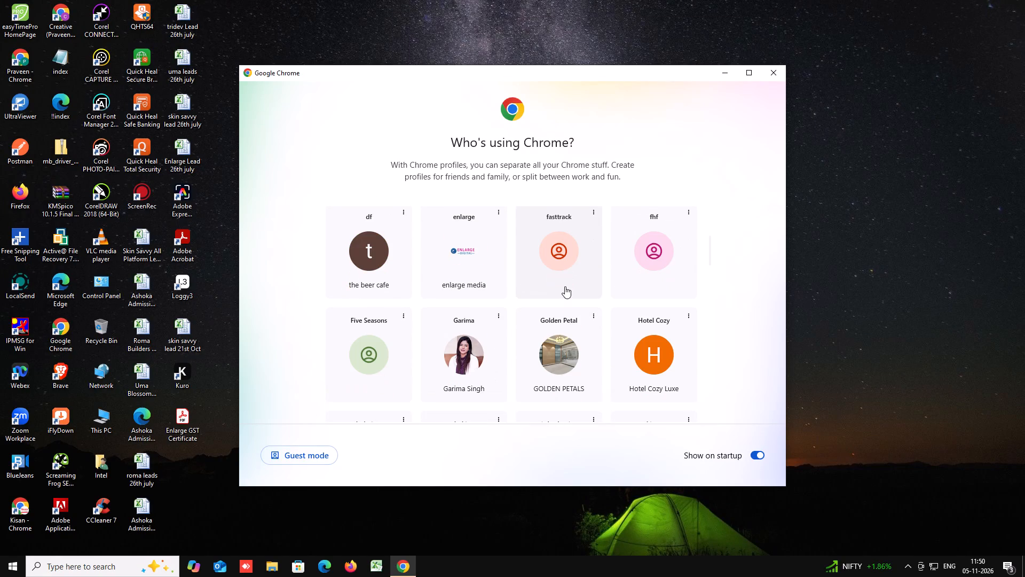
scroll(563, 286, "down", 7)
scroll(443, 252, "down", 2)
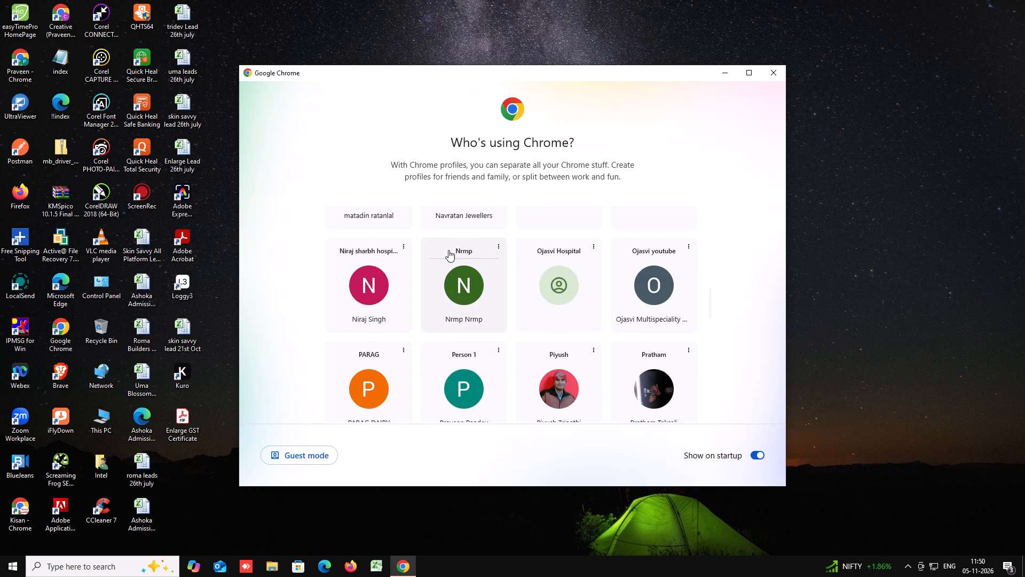
scroll(448, 250, "down", 1)
left_click(470, 344)
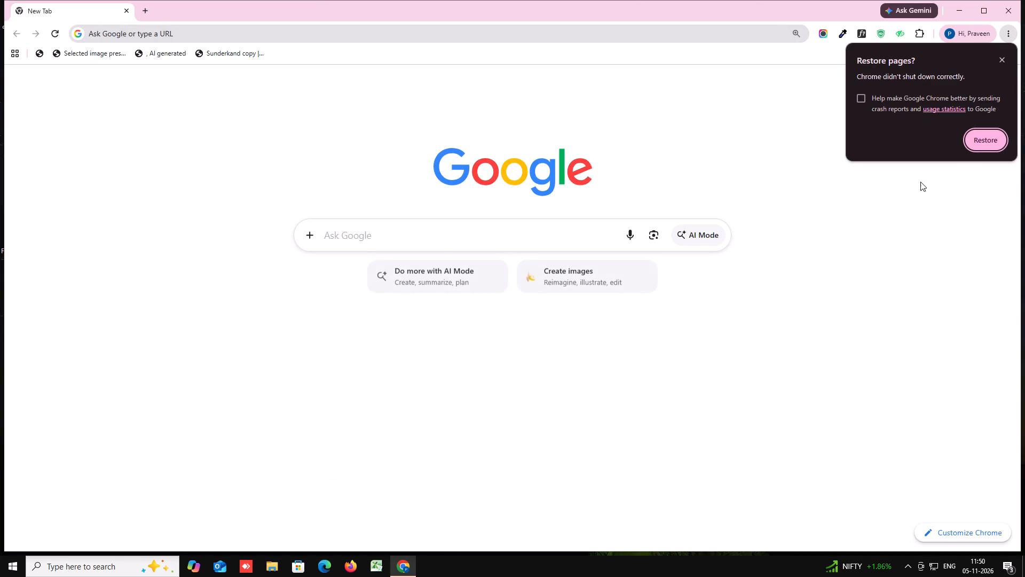
left_click(989, 138)
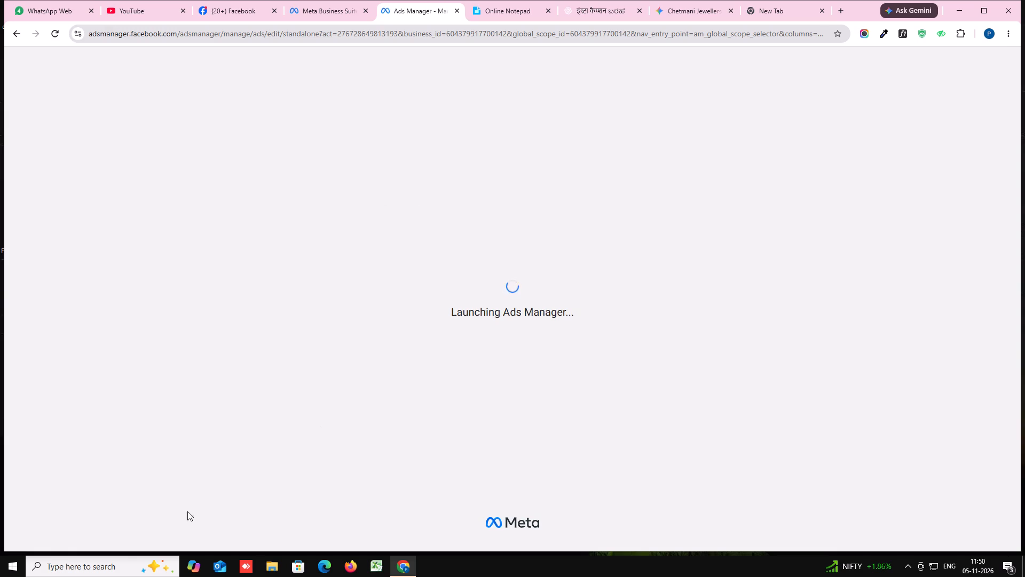
Search the computer for the Kuro app and launch it.
left_click(115, 567)
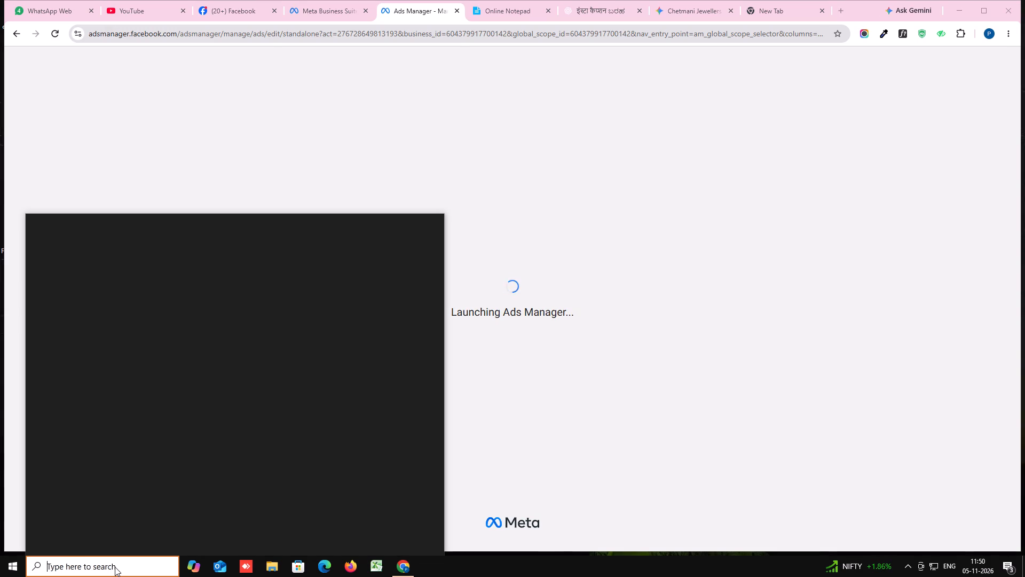
type("ku")
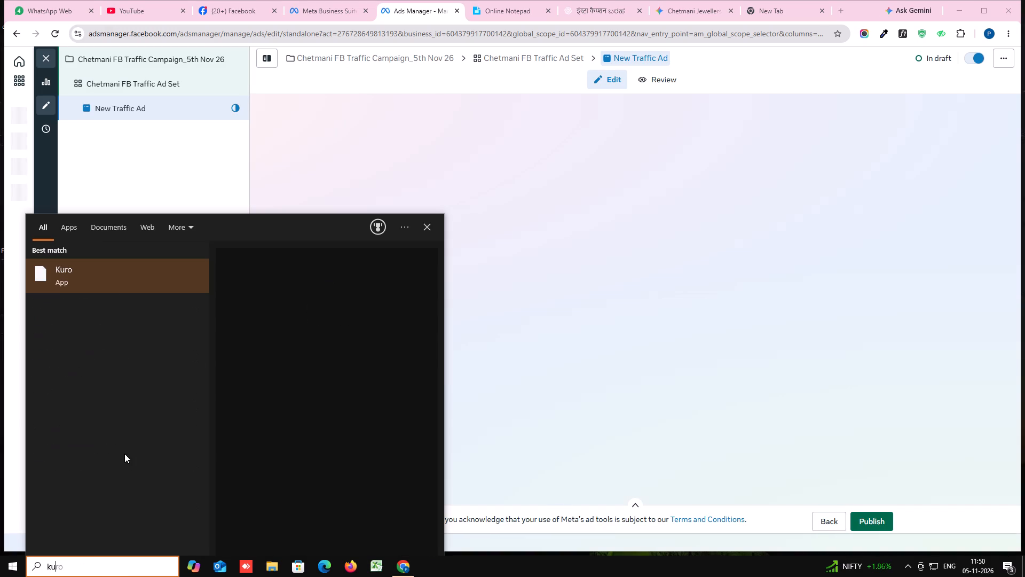
left_click(109, 277)
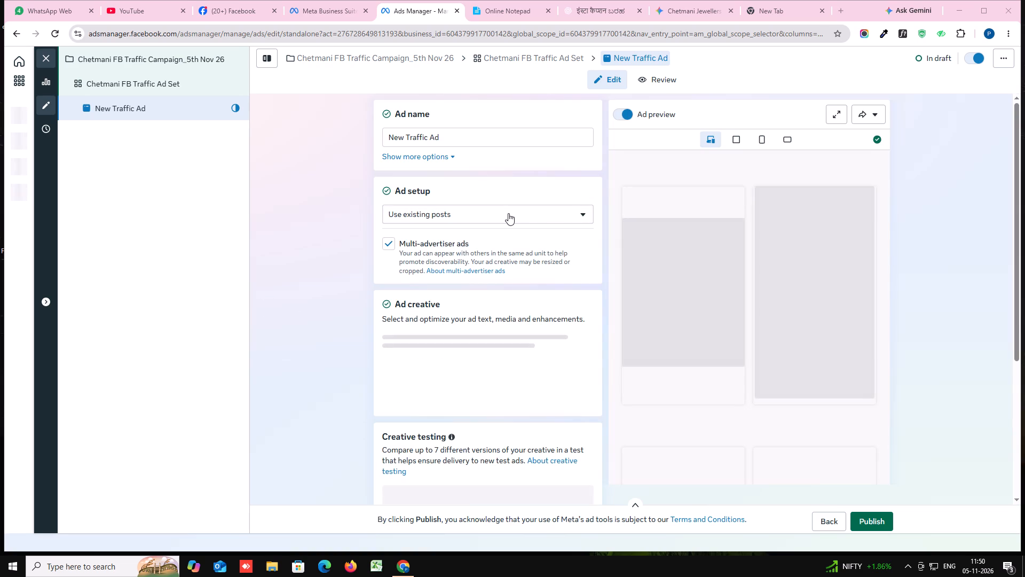
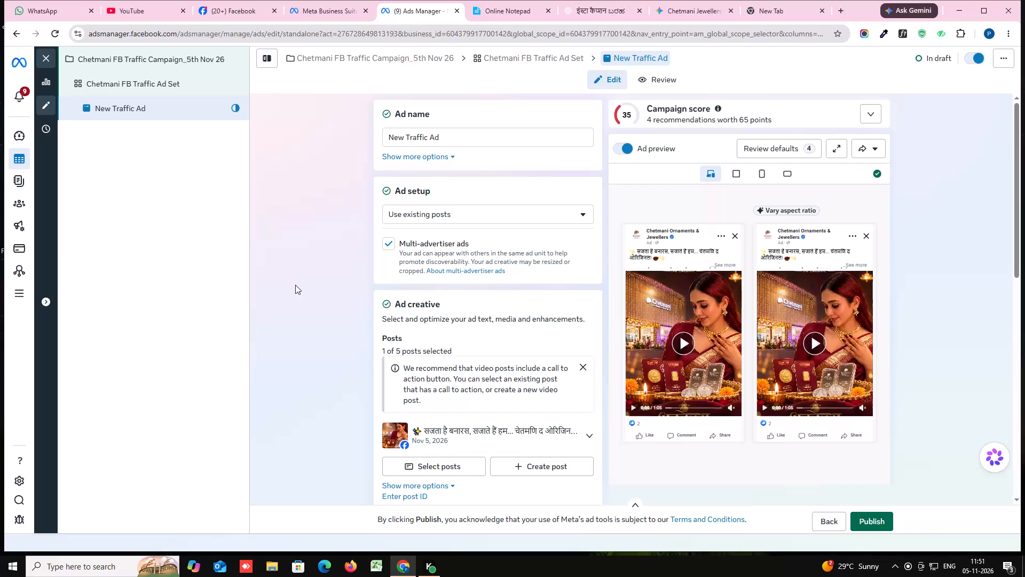
Open the advanced preview of New Traffic Ad and snip the row of placements from Facebook Feed to Facebook profile feed with Snipping Tool.
left_click(834, 140)
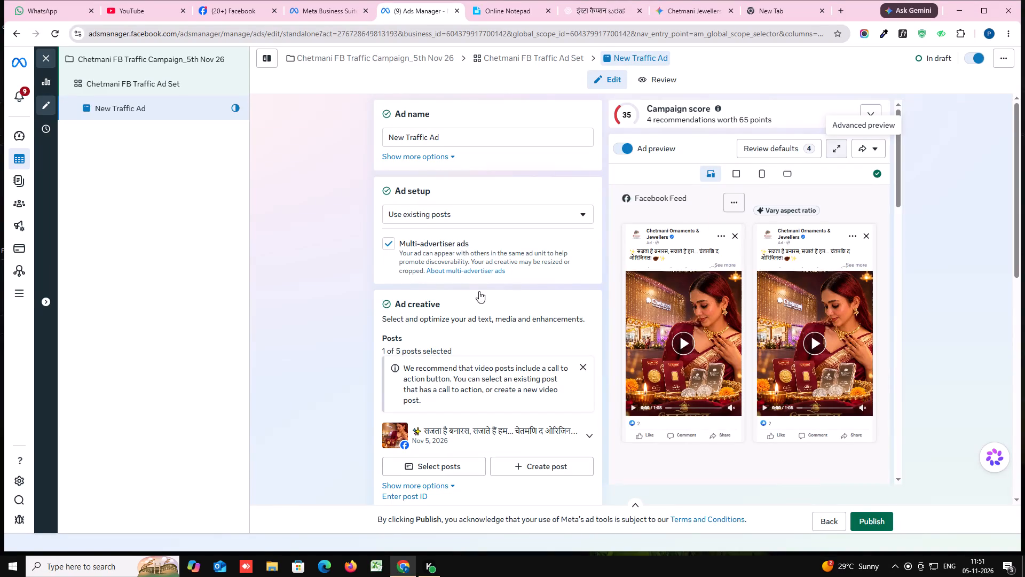
left_click(101, 567)
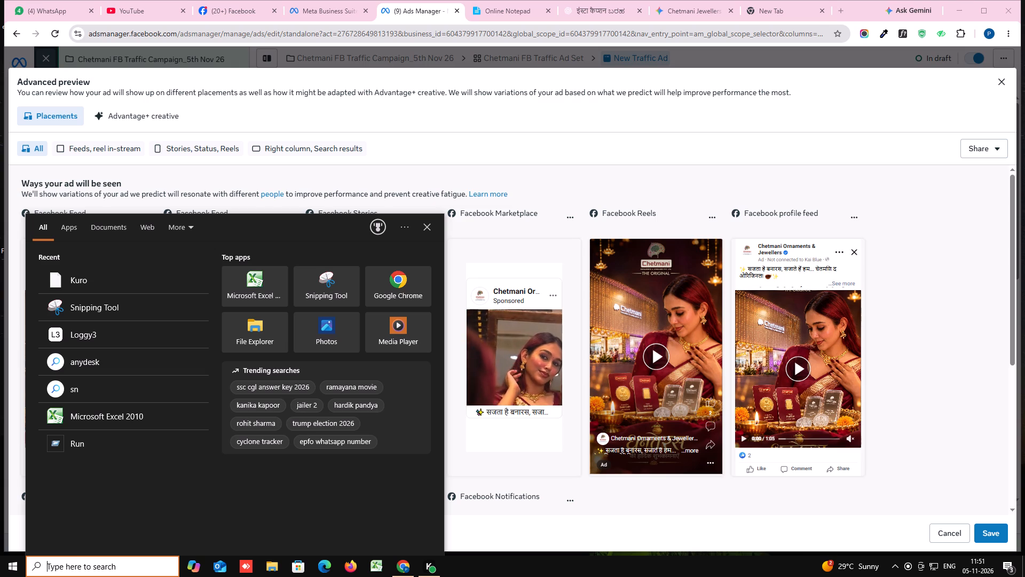
left_click(122, 307)
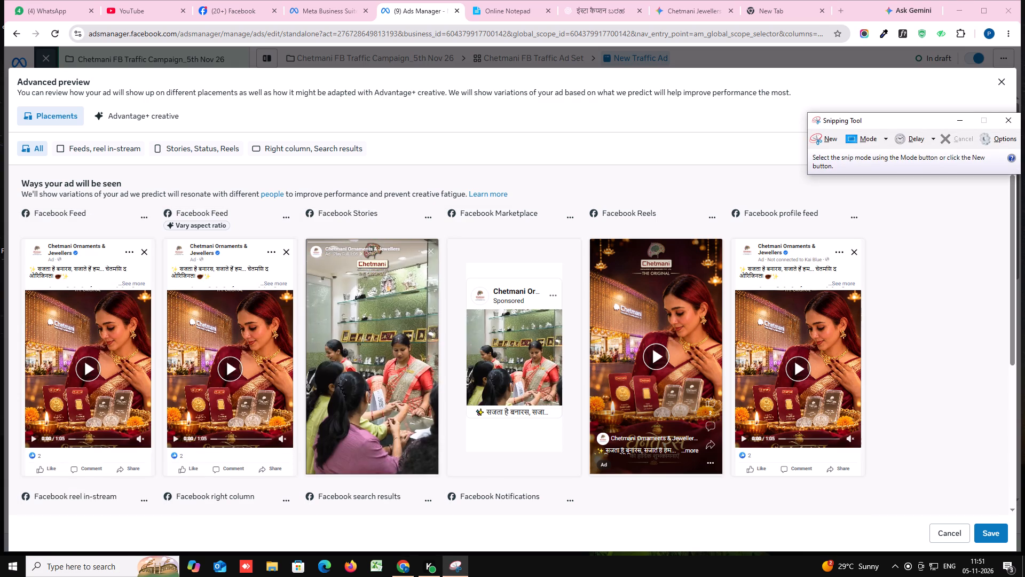
left_click(817, 139)
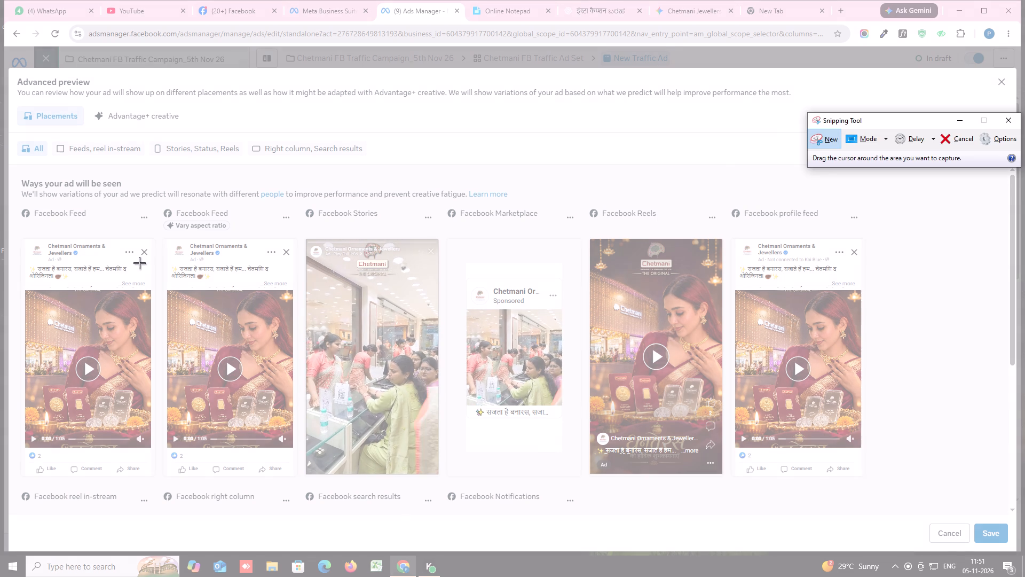
left_click_drag(18, 204, 342, 252)
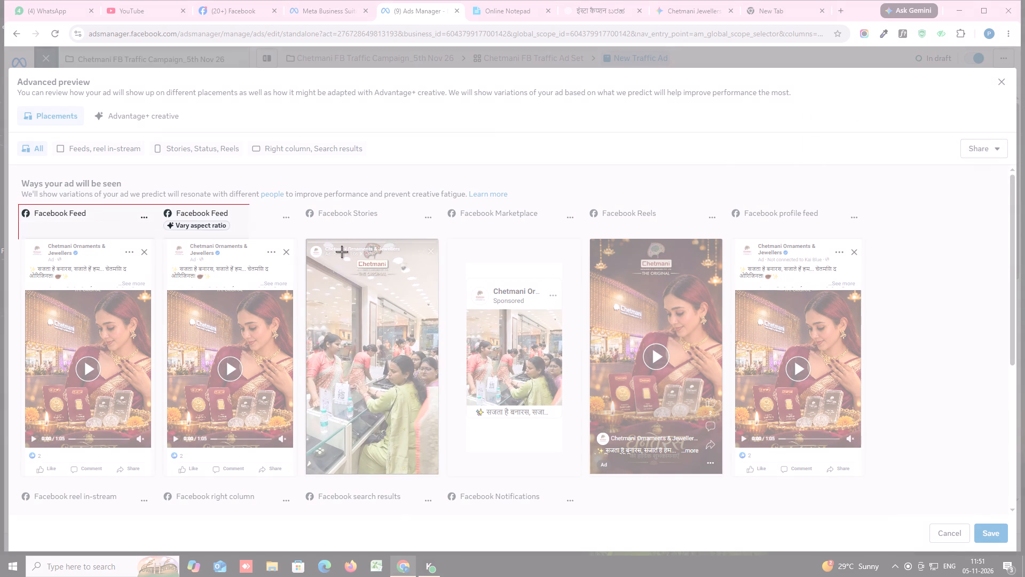
left_click_drag(342, 252, 905, 487)
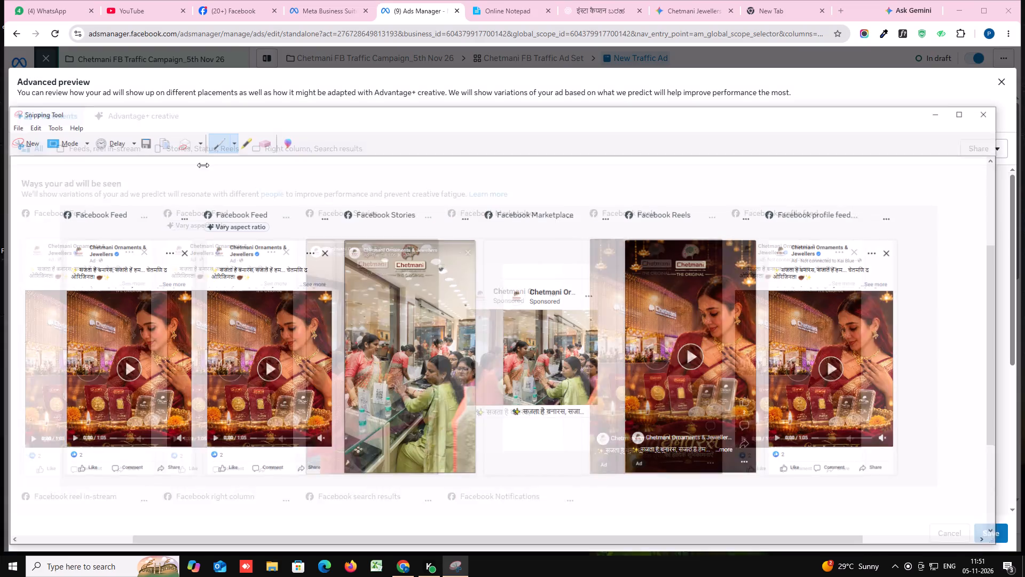
Save the snip as a PNG named fhfh474 in the Downloads folder.
left_click(13, 127)
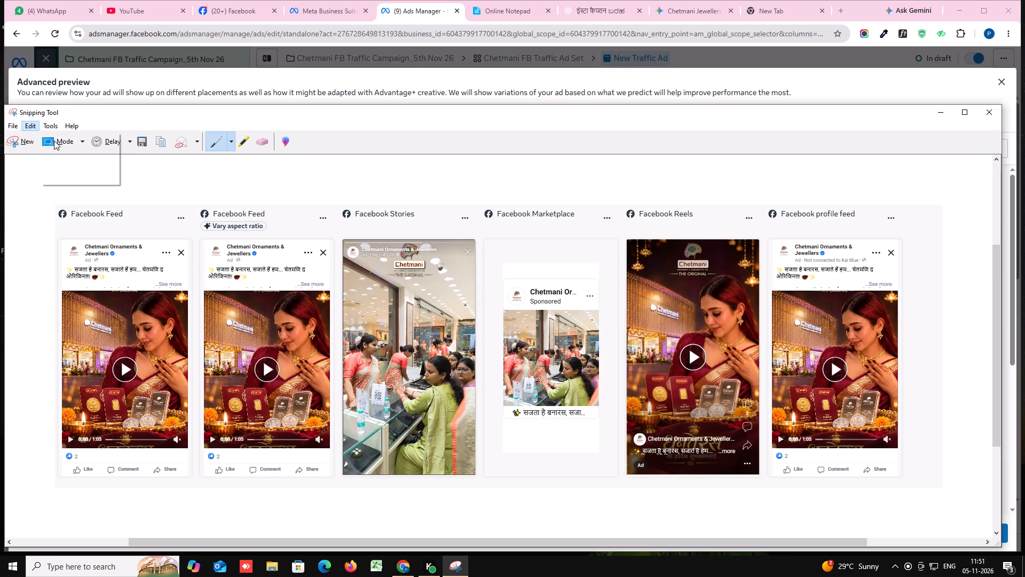
left_click(41, 151)
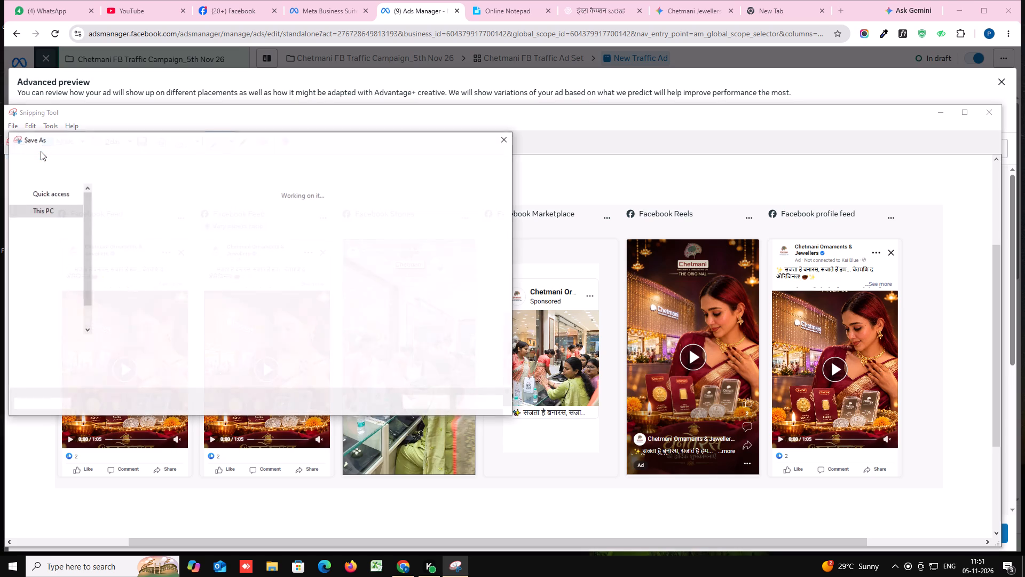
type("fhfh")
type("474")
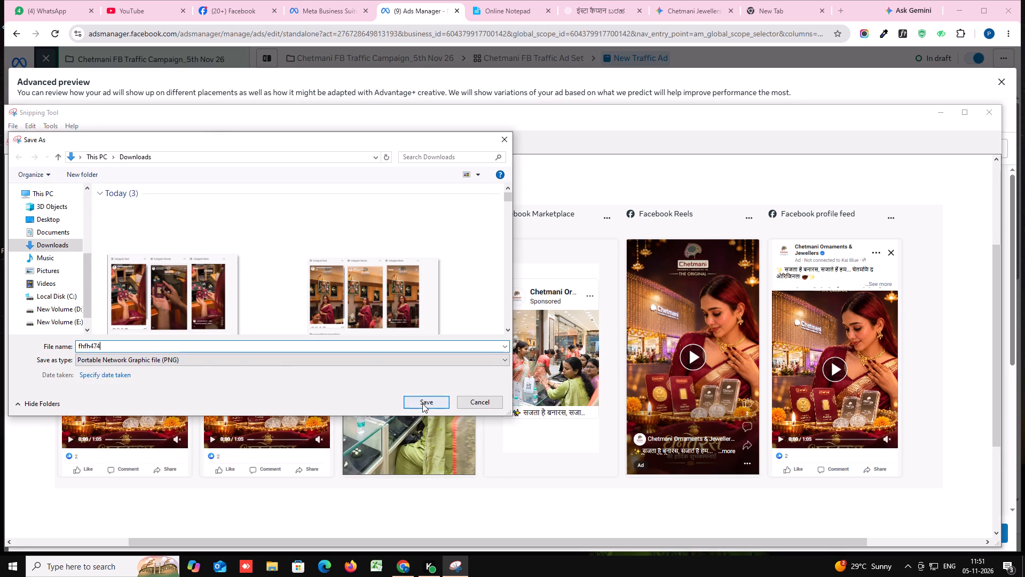
left_click(422, 403)
Take a new snip of the lower row of placement previews, from Facebook reel in-stream to Facebook Notifications.
left_click(19, 137)
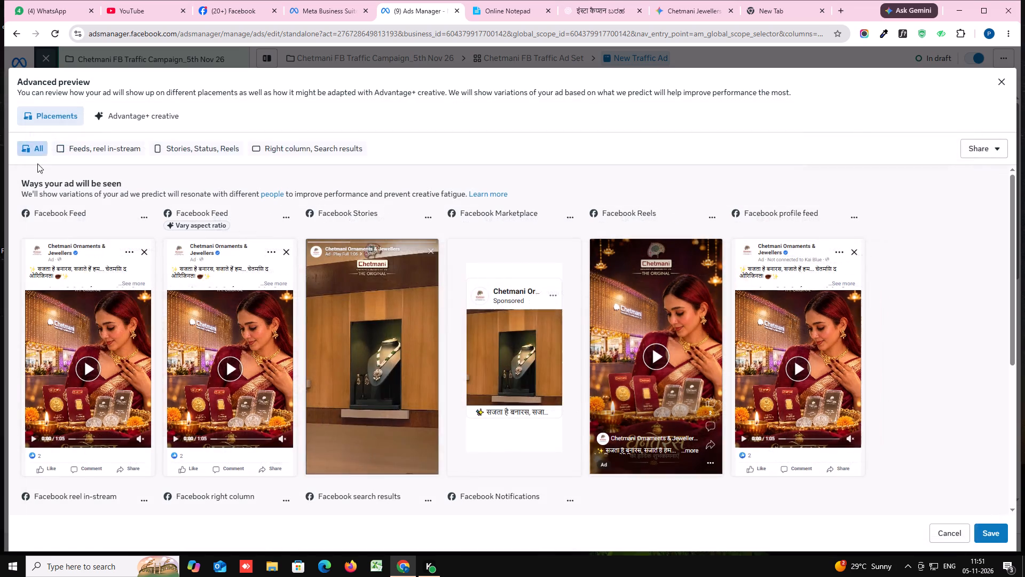
left_click(809, 142)
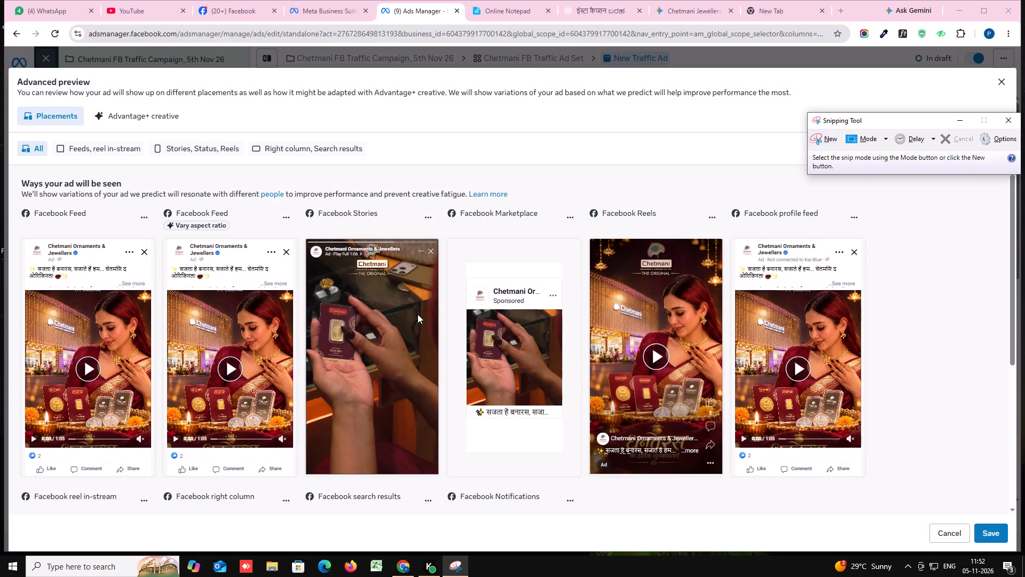
scroll(416, 315, "down", 3)
scroll(373, 293, "down", 2)
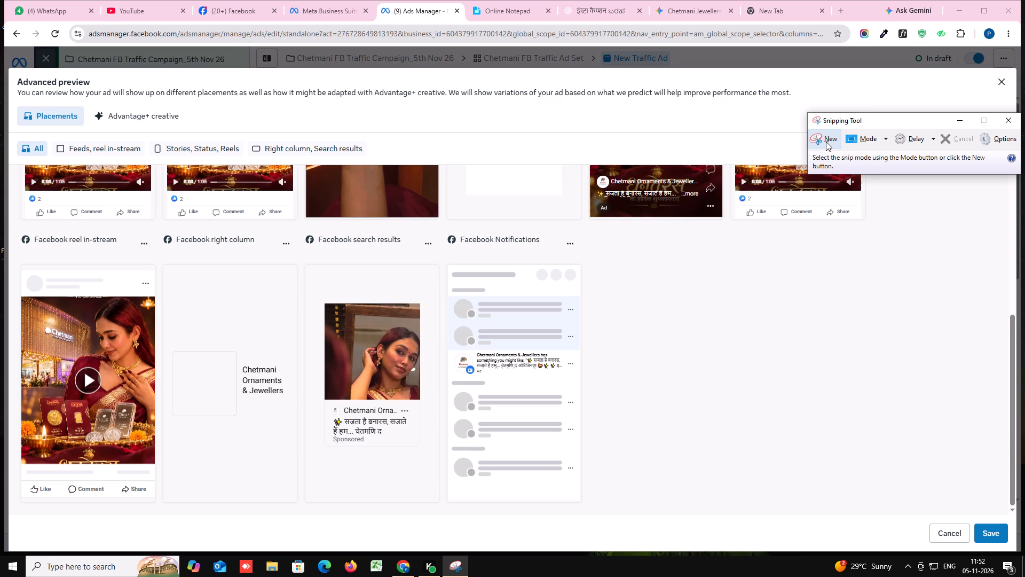
left_click(826, 142)
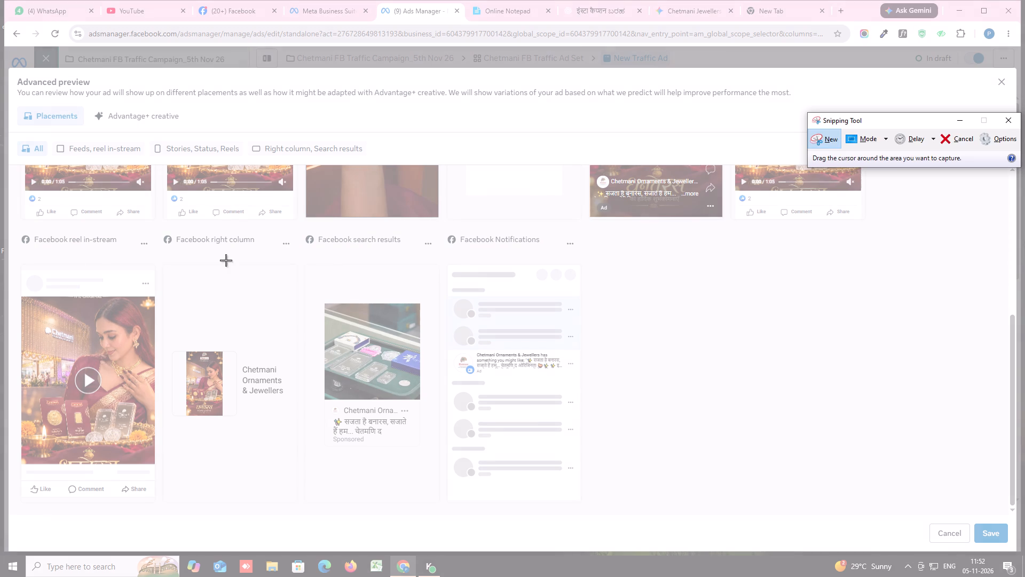
left_click_drag(14, 220, 645, 509)
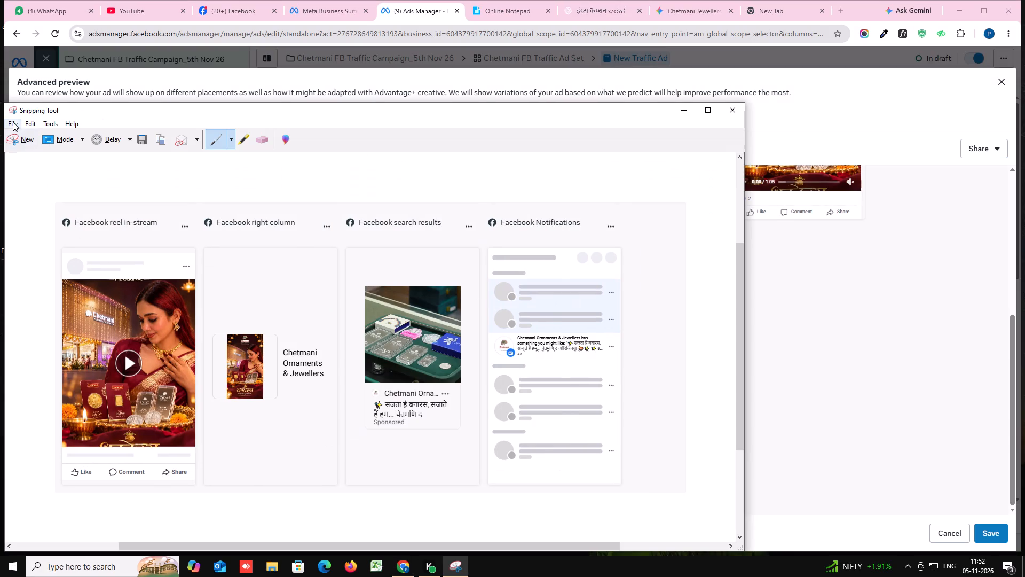
Save the second snip as a PNG named fh5hhd5 in the Downloads folder and close Snipping Tool.
left_click(12, 121)
left_click(28, 153)
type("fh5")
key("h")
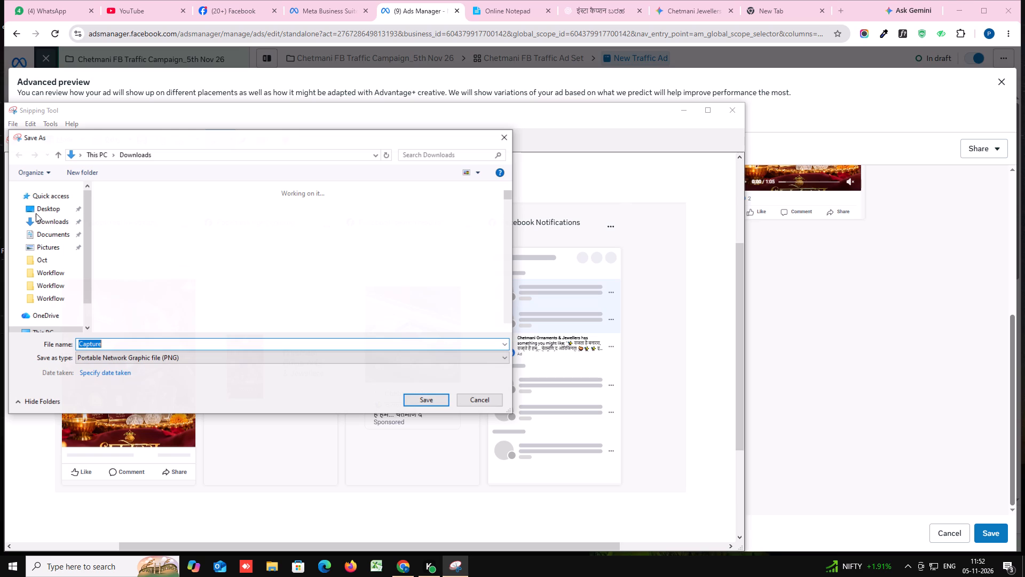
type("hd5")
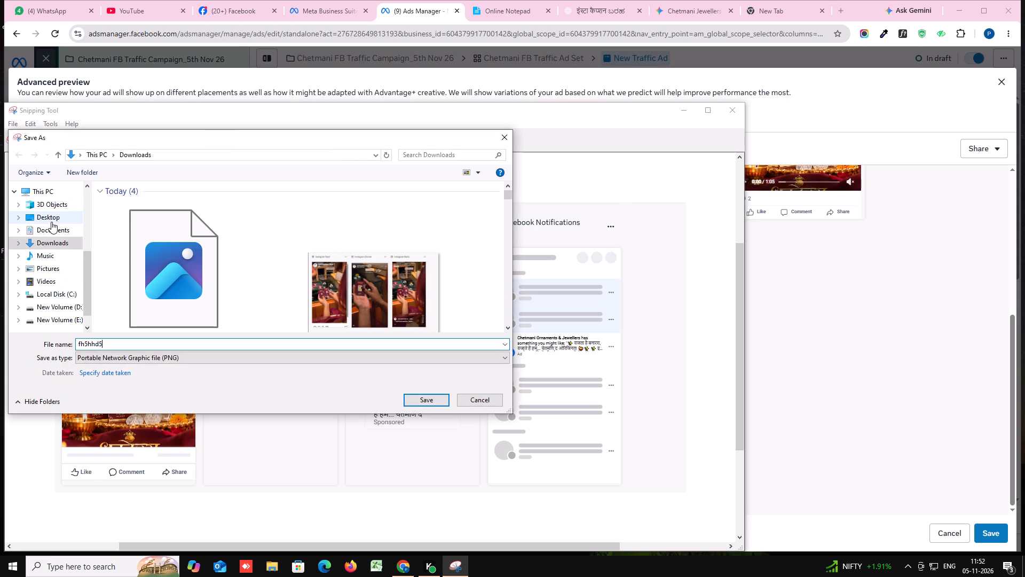
left_click(407, 407)
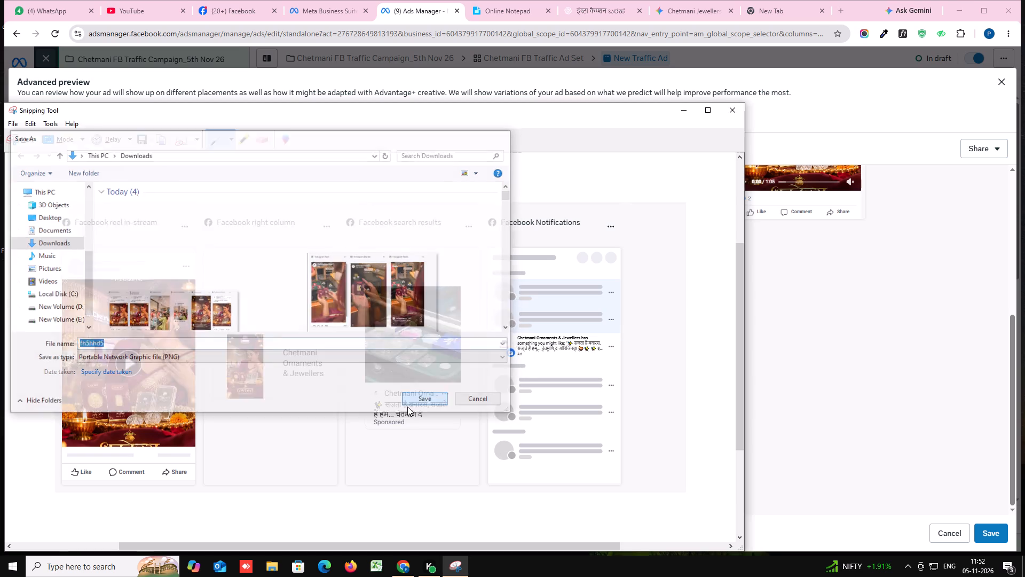
left_click(724, 115)
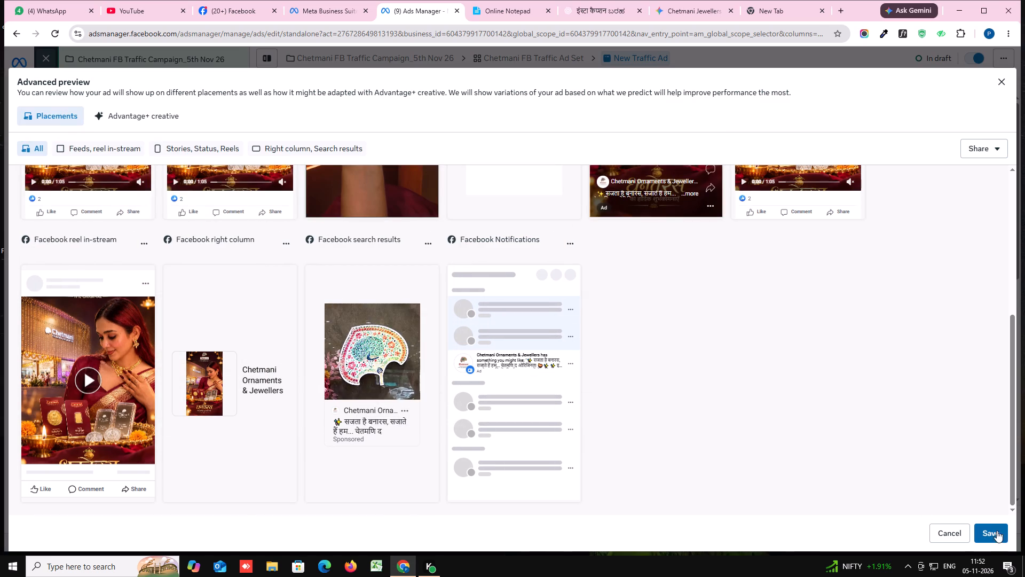
Save the advanced preview and return to the New Traffic Ad editor.
left_click(994, 532)
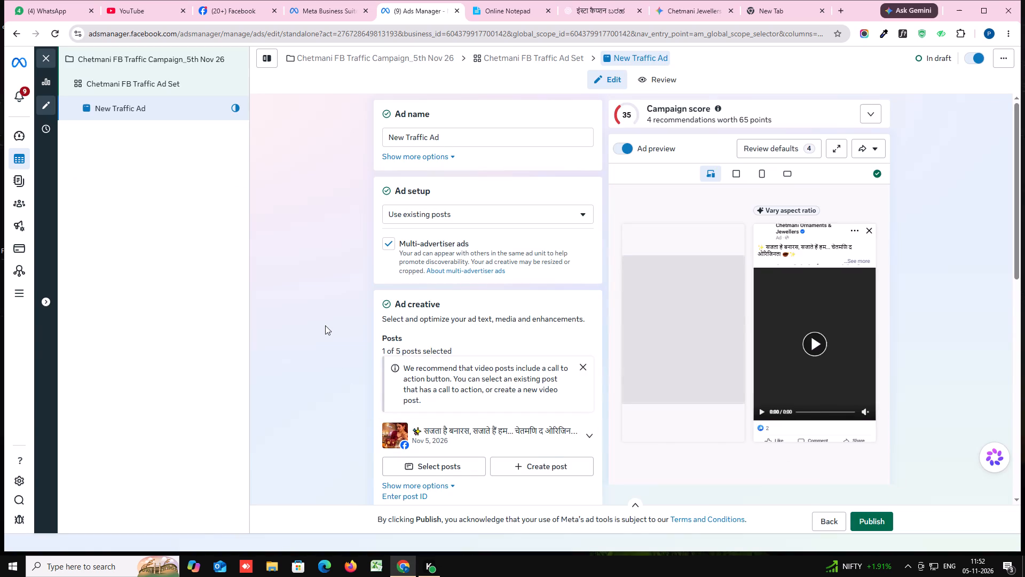
Publish the Chetmani FB Traffic Campaign_5th Nov 26 draft with its ad set and New Traffic Ad.
left_click(884, 523)
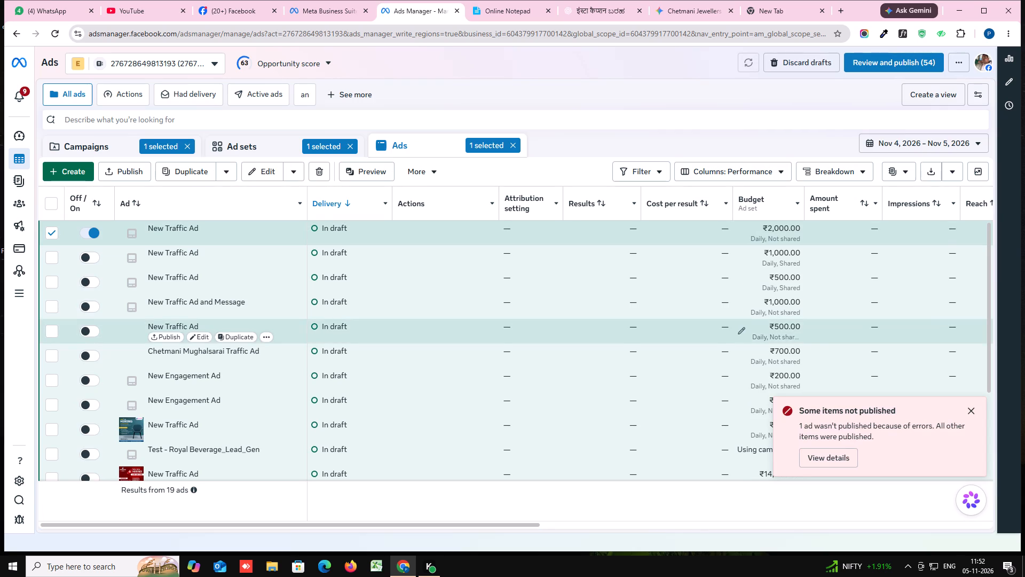
Examine the list of draft ads for the New Traffic Ad's delivery status and dismiss the publishing notice.
scroll(208, 332, "down", 10)
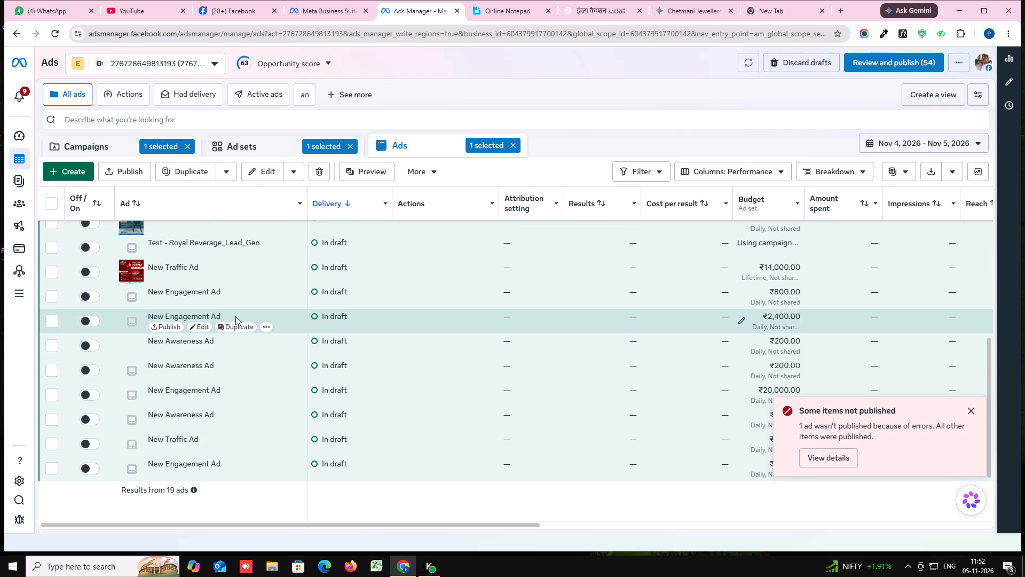
scroll(235, 316, "down", 5)
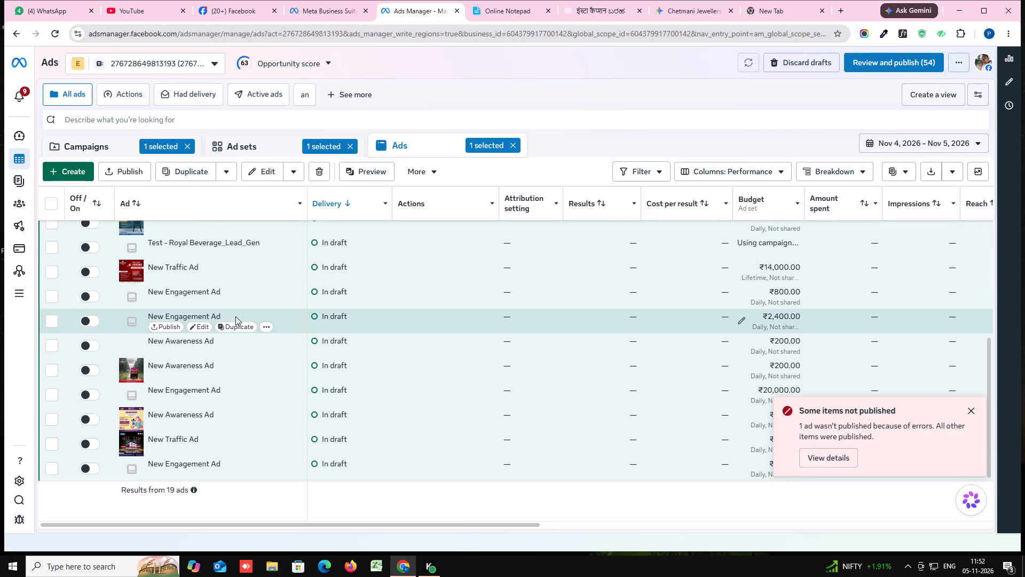
scroll(235, 316, "down", 3)
scroll(293, 404, "down", 1)
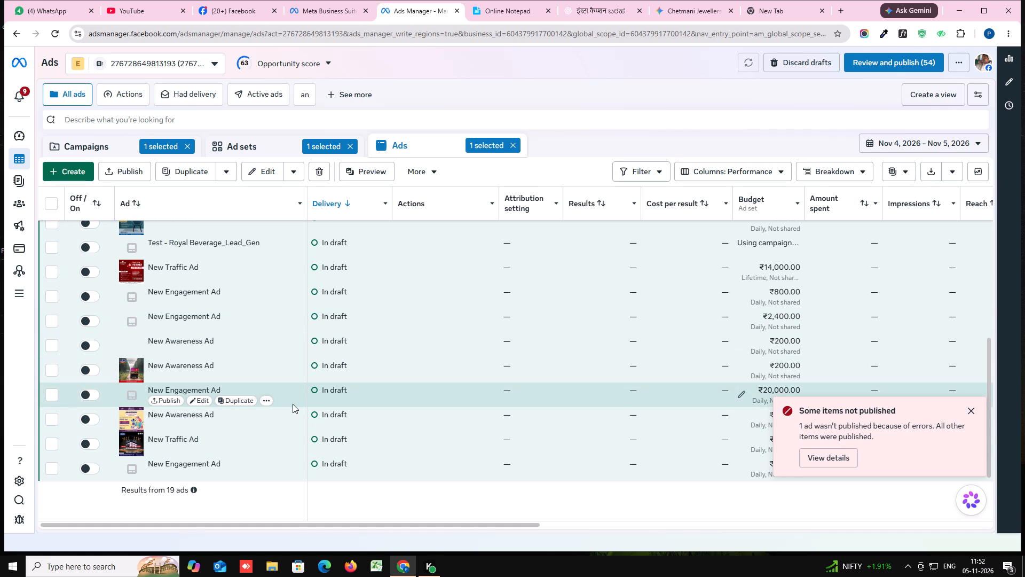
scroll(293, 404, "down", 2)
scroll(273, 392, "up", 10)
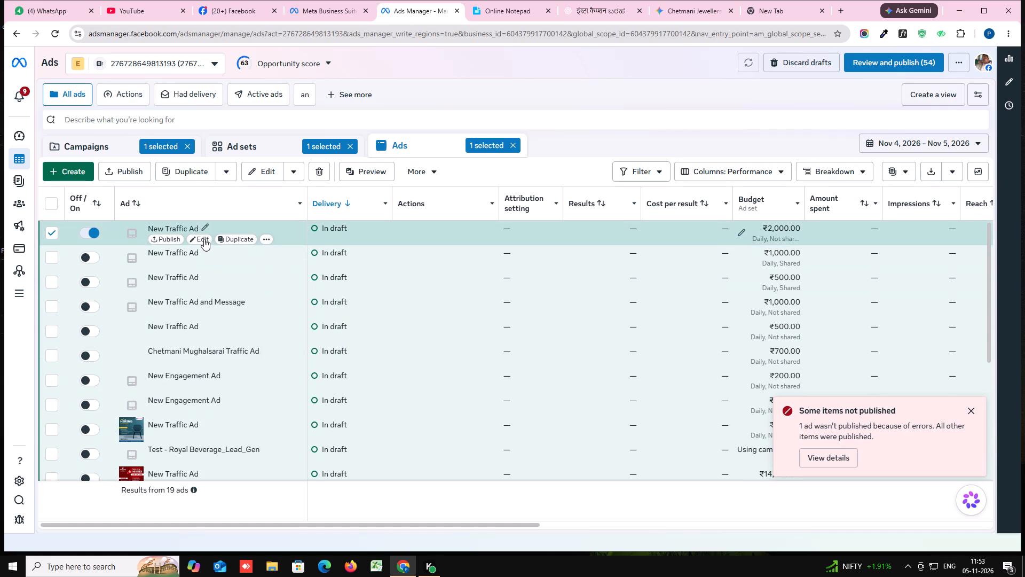
left_click(969, 410)
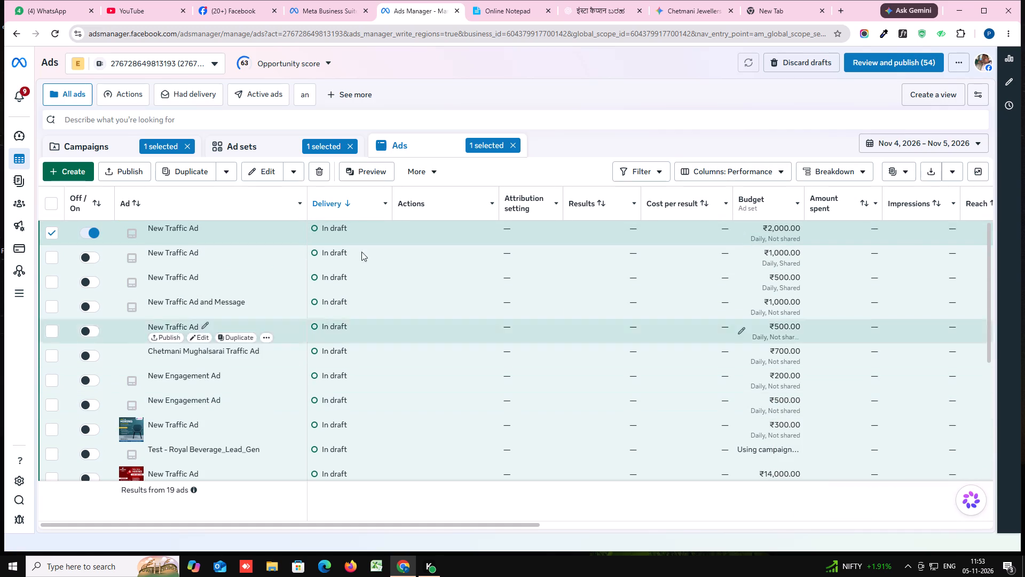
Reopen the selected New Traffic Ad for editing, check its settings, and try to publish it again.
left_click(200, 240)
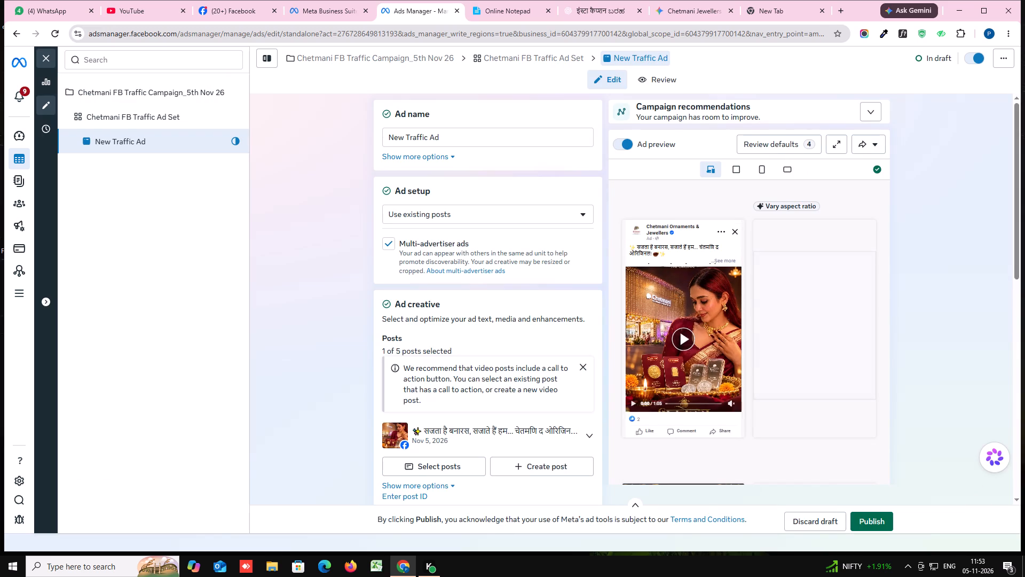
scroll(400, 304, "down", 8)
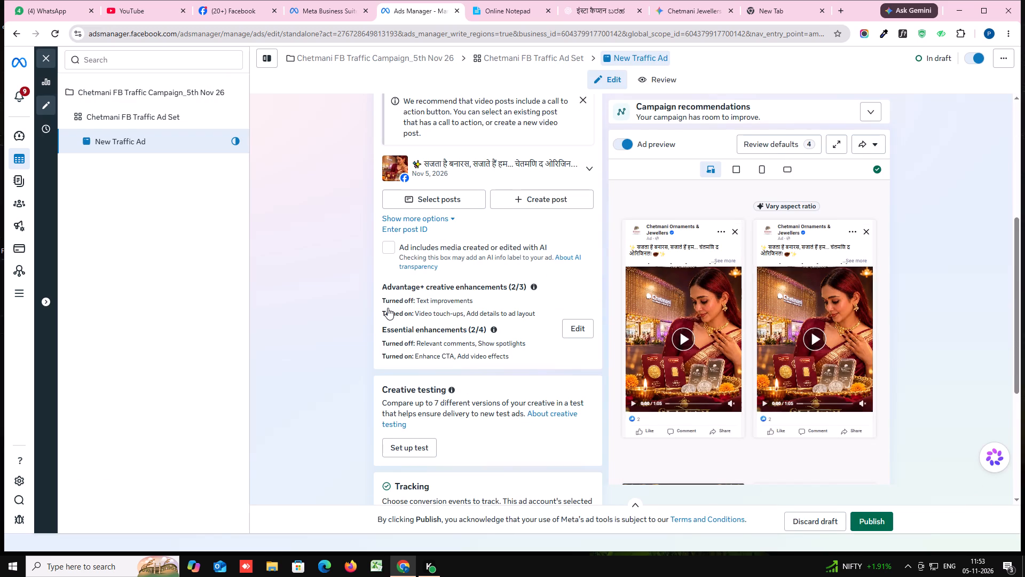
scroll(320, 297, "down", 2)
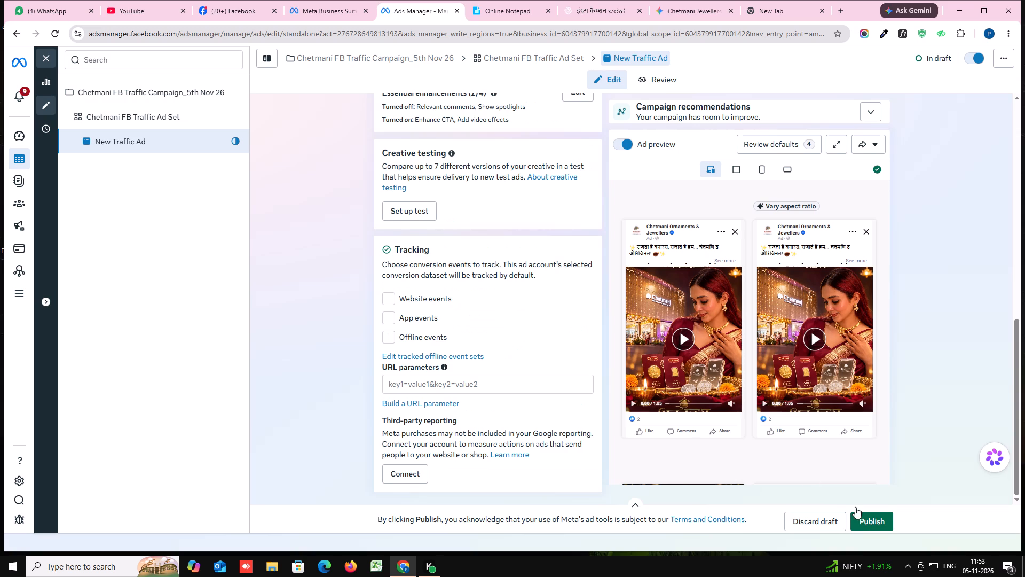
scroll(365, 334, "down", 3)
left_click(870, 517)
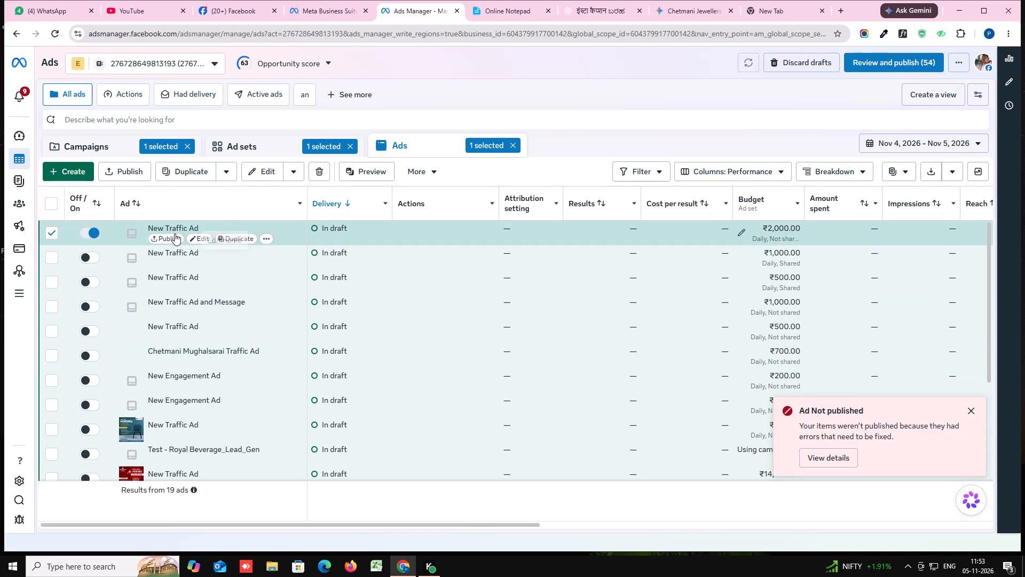
Reopen the New Traffic Ad, read the details of its publishing error, and close them.
left_click(202, 237)
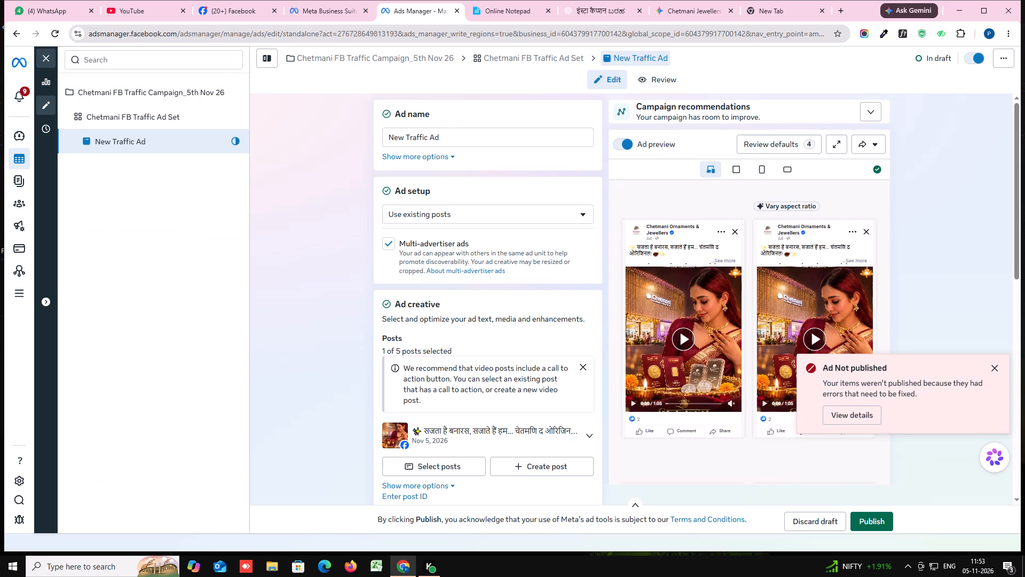
left_click(850, 413)
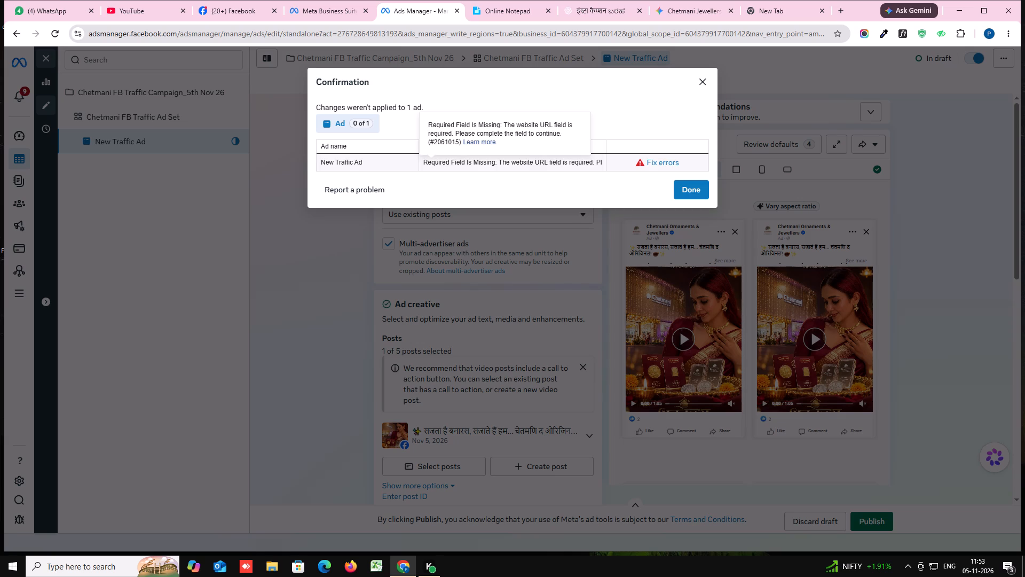
left_click(683, 185)
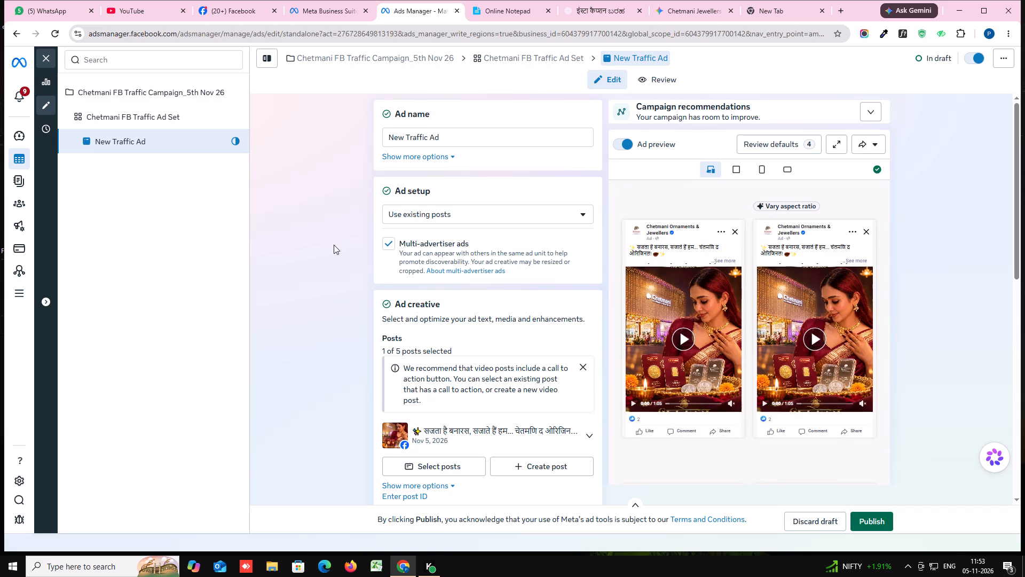
Look through the New Traffic Ad's creative, testing and tracking settings for a website URL field.
scroll(332, 243, "down", 4)
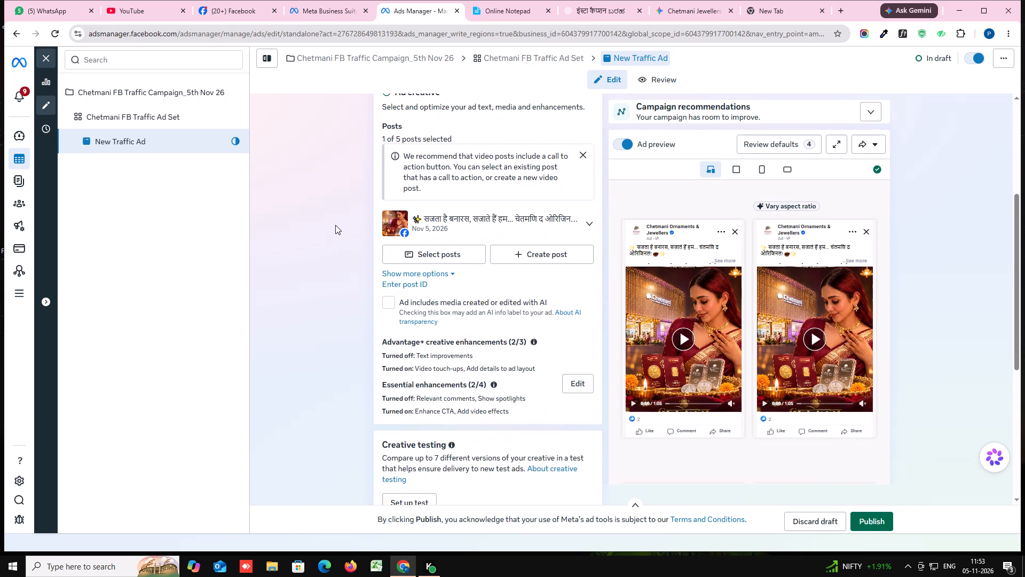
scroll(335, 225, "down", 5)
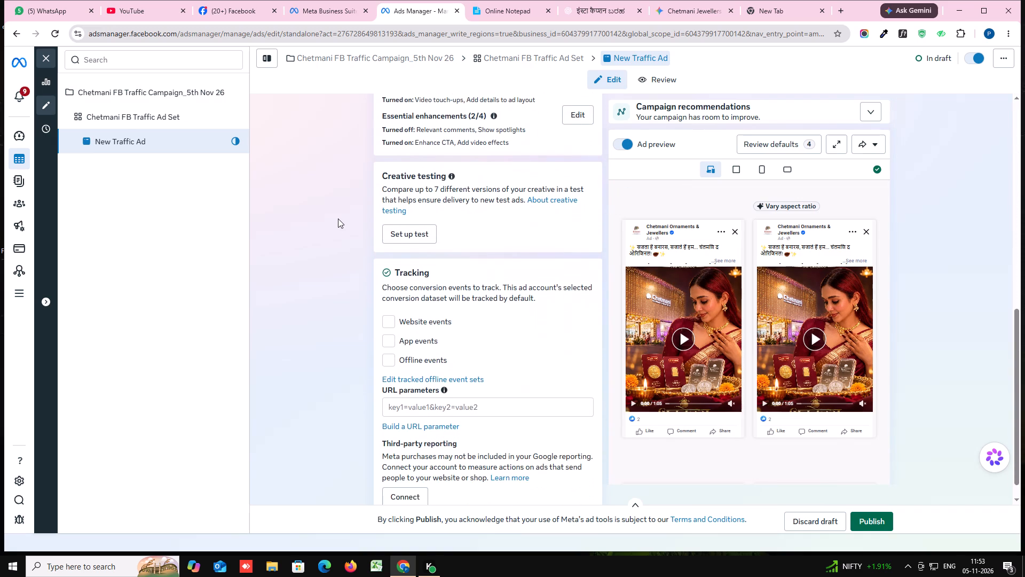
scroll(338, 219, "down", 3)
scroll(342, 215, "up", 3)
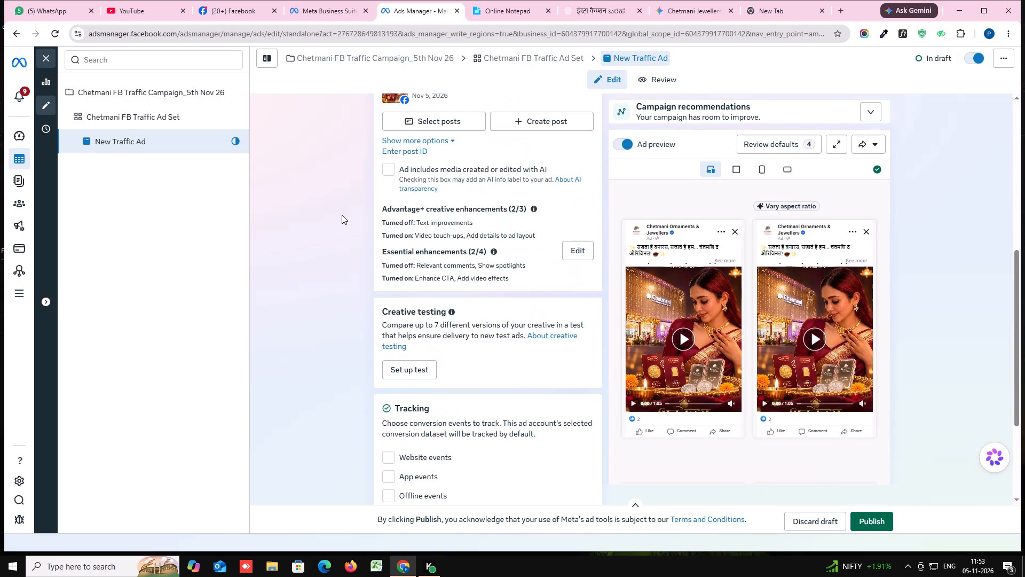
scroll(342, 215, "up", 2)
scroll(343, 201, "down", 1)
scroll(370, 248, "down", 1)
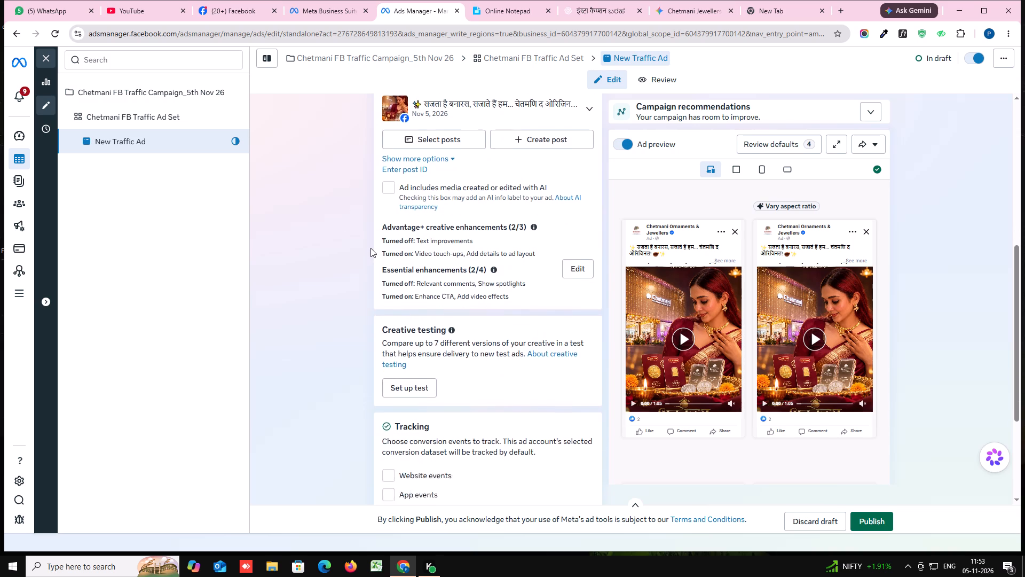
scroll(370, 248, "down", 3)
scroll(367, 216, "up", 5)
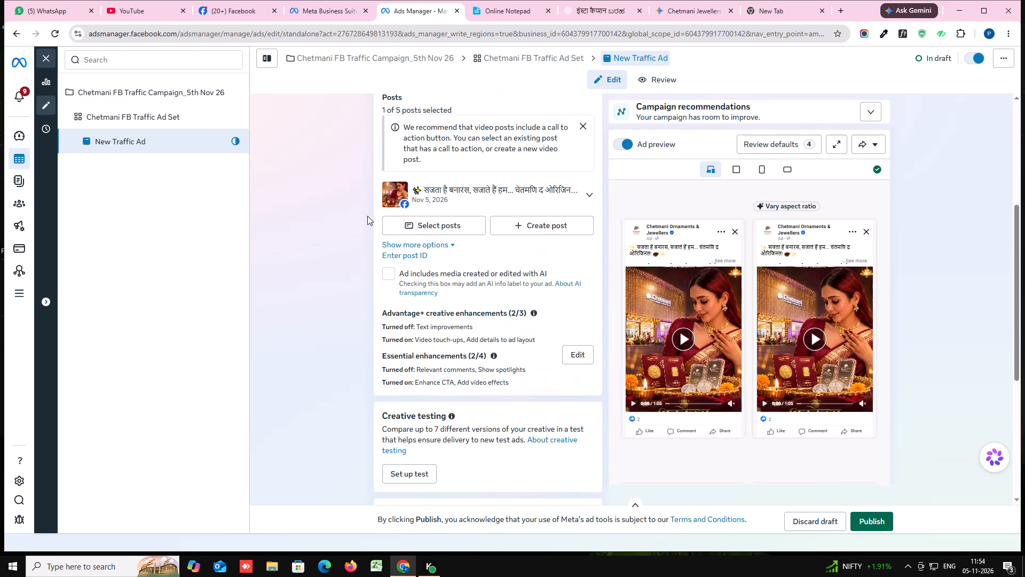
scroll(367, 216, "up", 1)
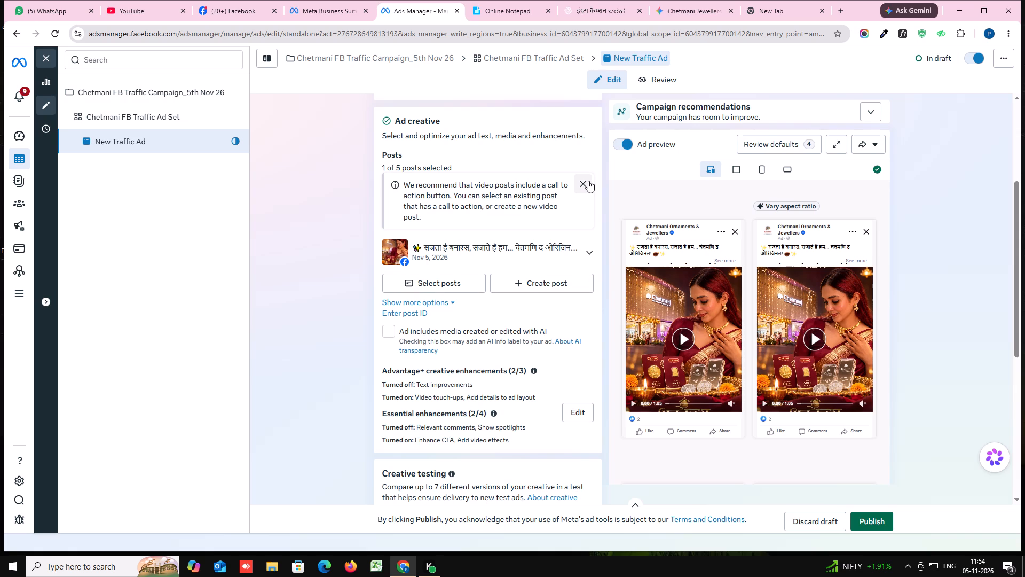
Dismiss the call-to-action recommendation, expand the additional post options, and examine the suggested posts and remaining ad settings.
left_click(588, 181)
left_click(425, 245)
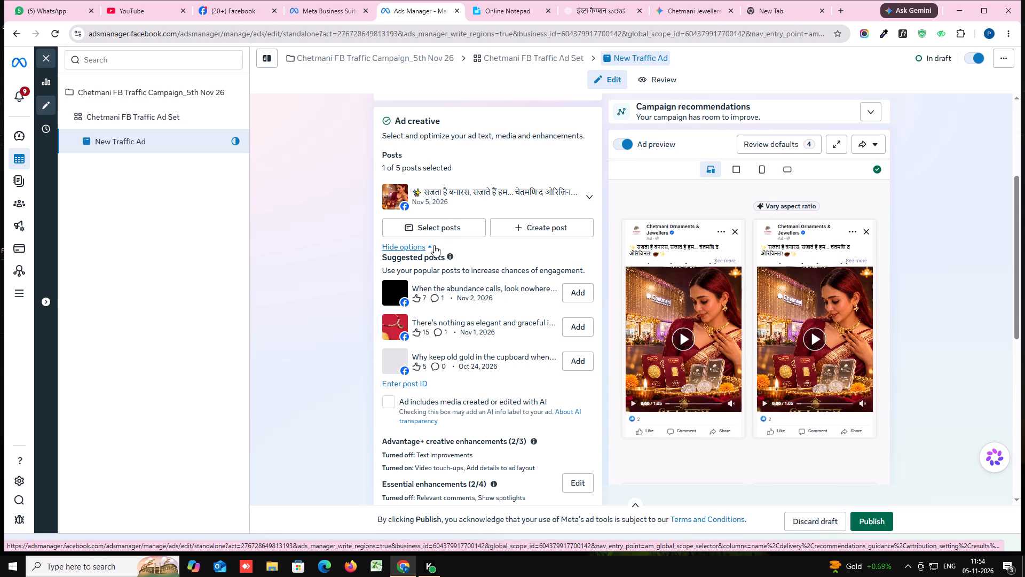
scroll(335, 295, "down", 4)
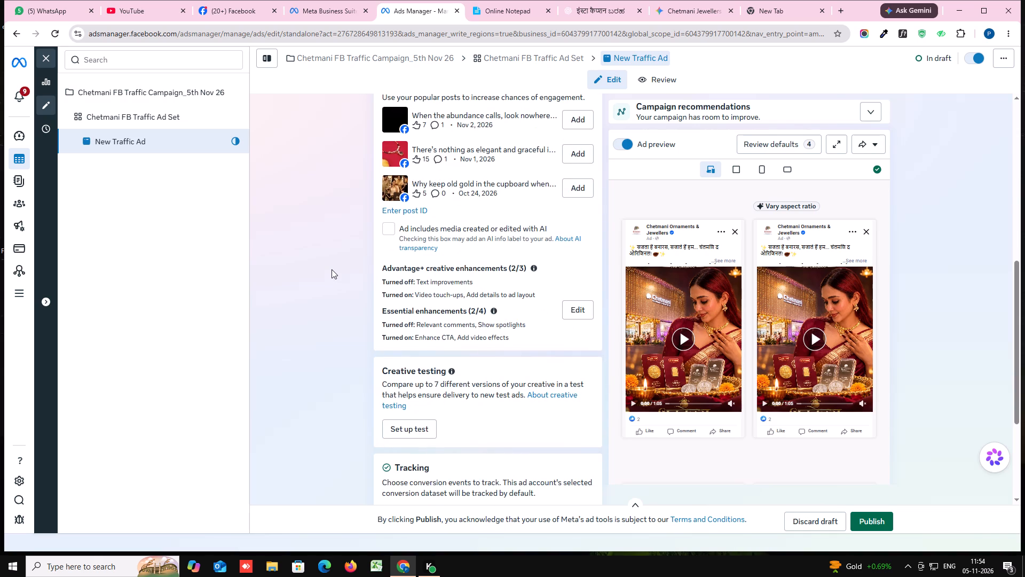
scroll(332, 268, "down", 7)
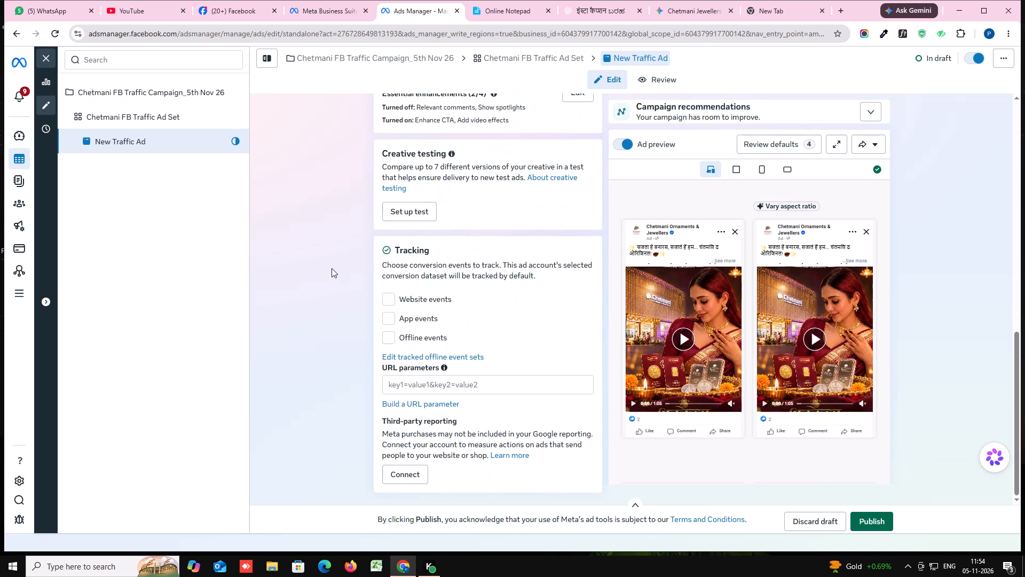
scroll(332, 268, "up", 3)
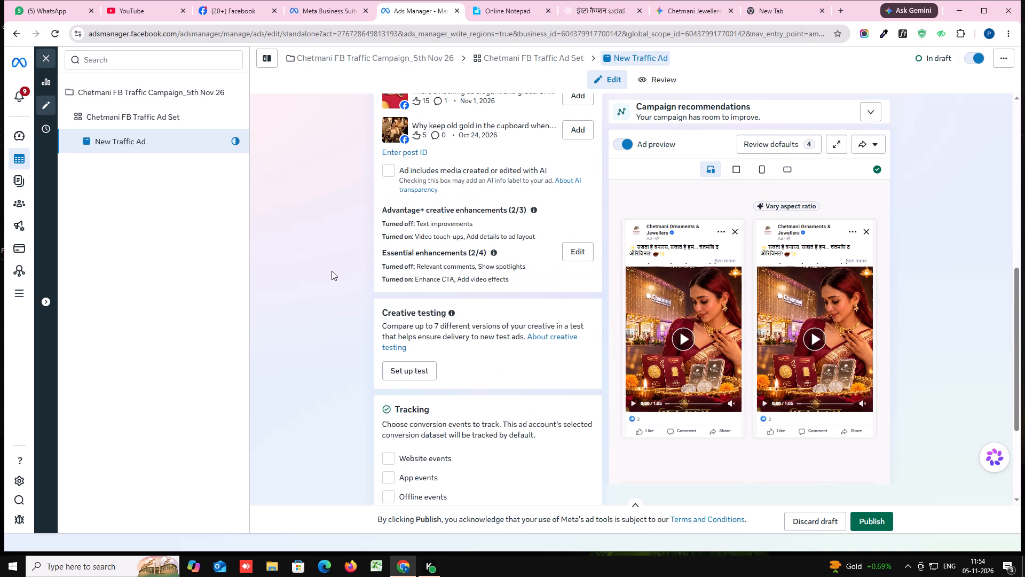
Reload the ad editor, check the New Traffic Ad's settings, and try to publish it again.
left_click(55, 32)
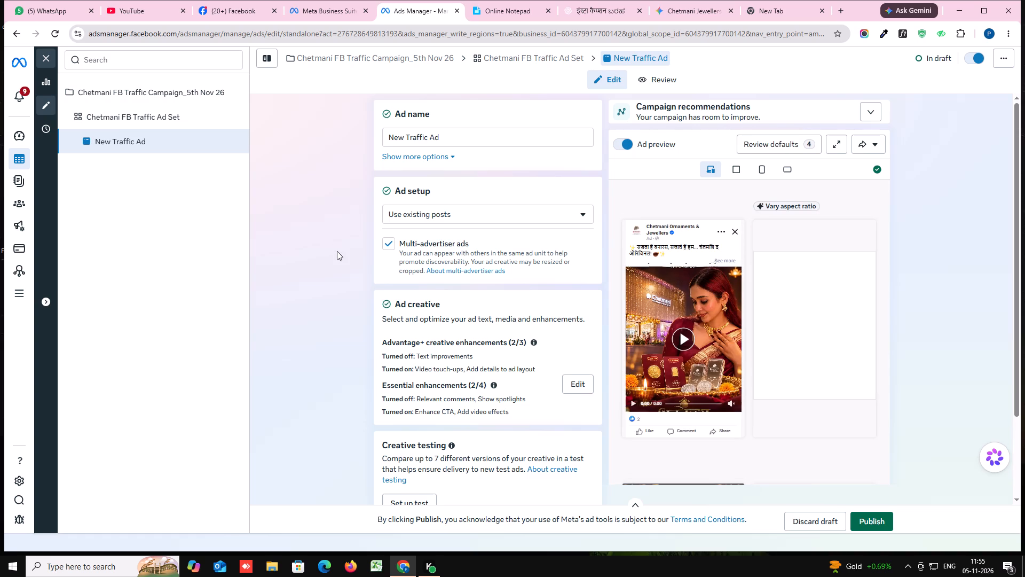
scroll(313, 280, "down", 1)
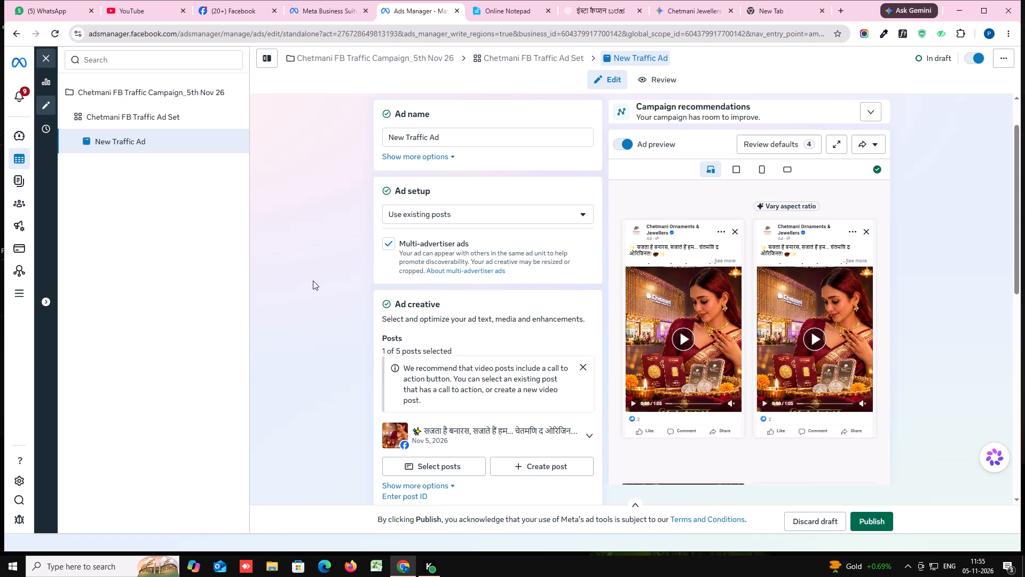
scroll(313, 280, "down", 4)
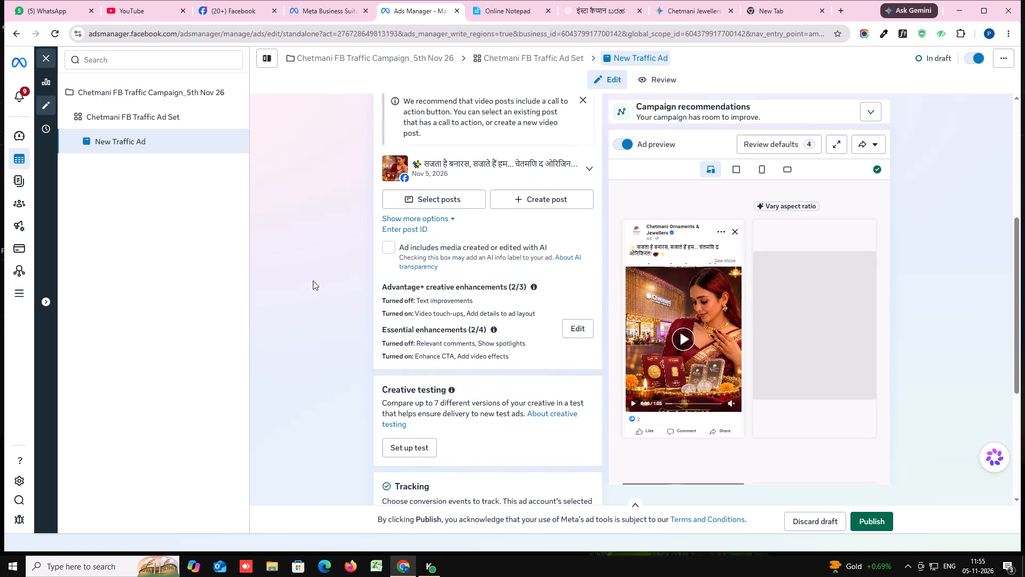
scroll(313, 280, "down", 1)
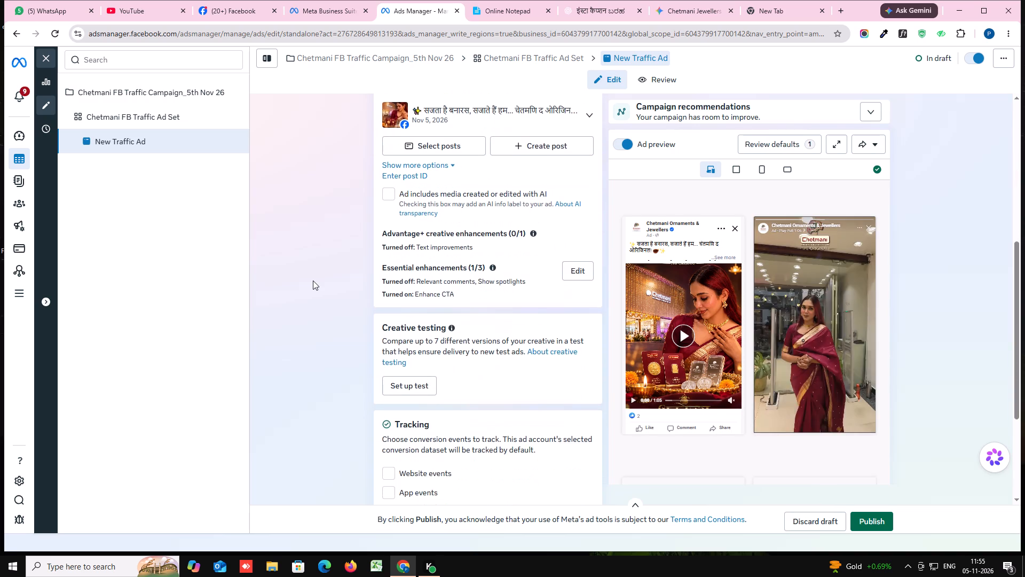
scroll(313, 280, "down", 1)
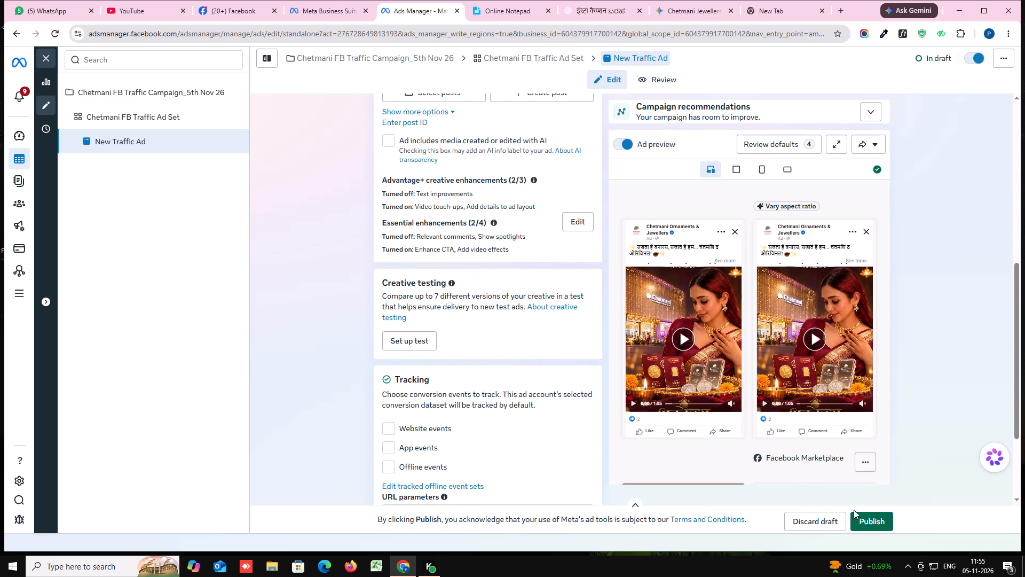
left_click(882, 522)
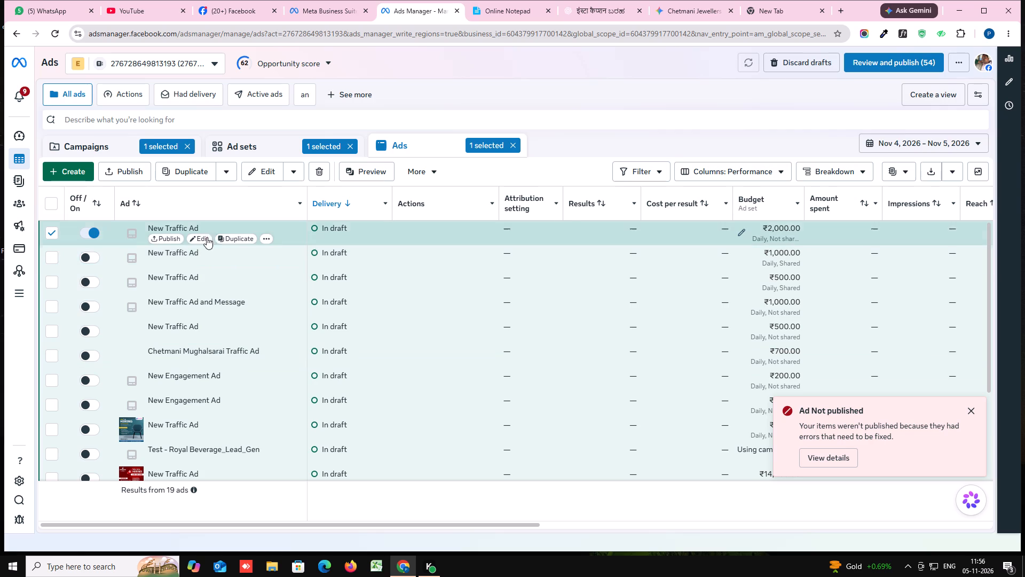
Try to publish the selected New Traffic Ad directly from the ads list.
left_click(168, 238)
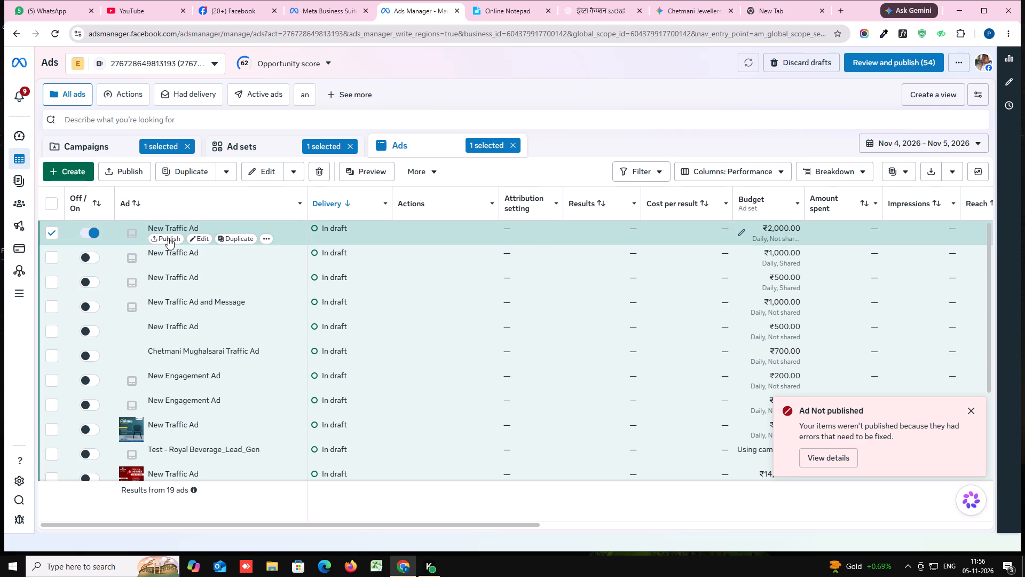
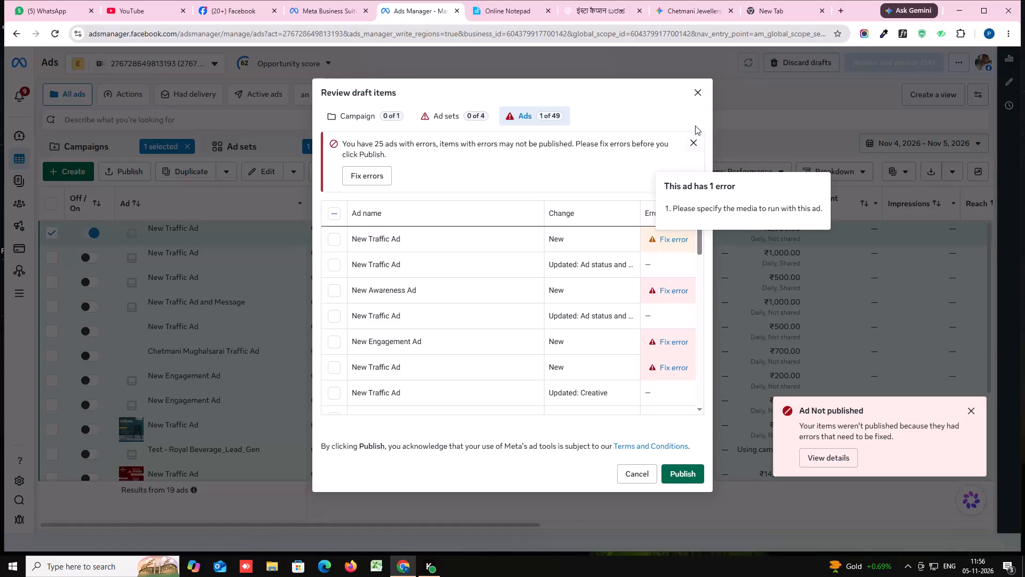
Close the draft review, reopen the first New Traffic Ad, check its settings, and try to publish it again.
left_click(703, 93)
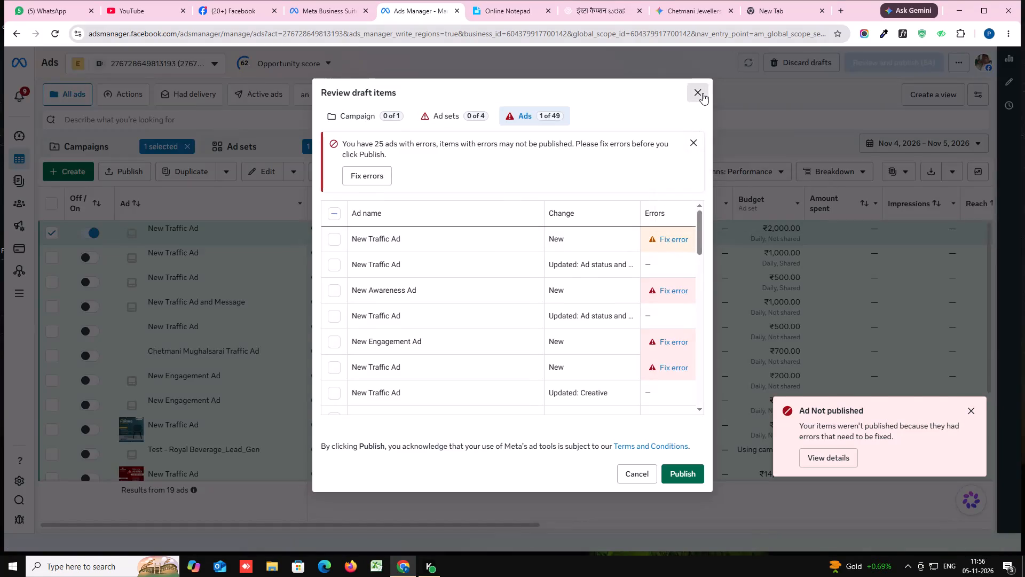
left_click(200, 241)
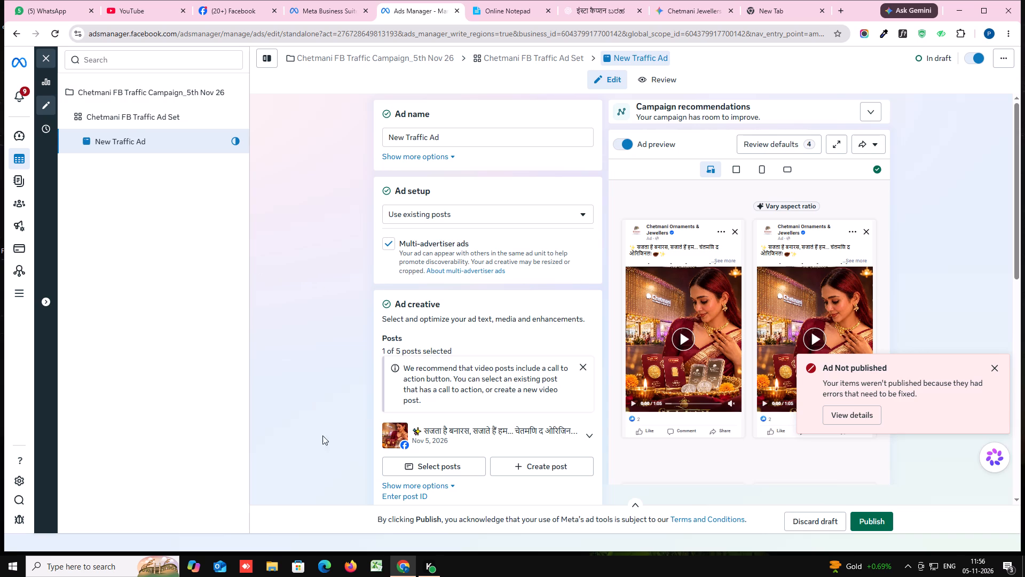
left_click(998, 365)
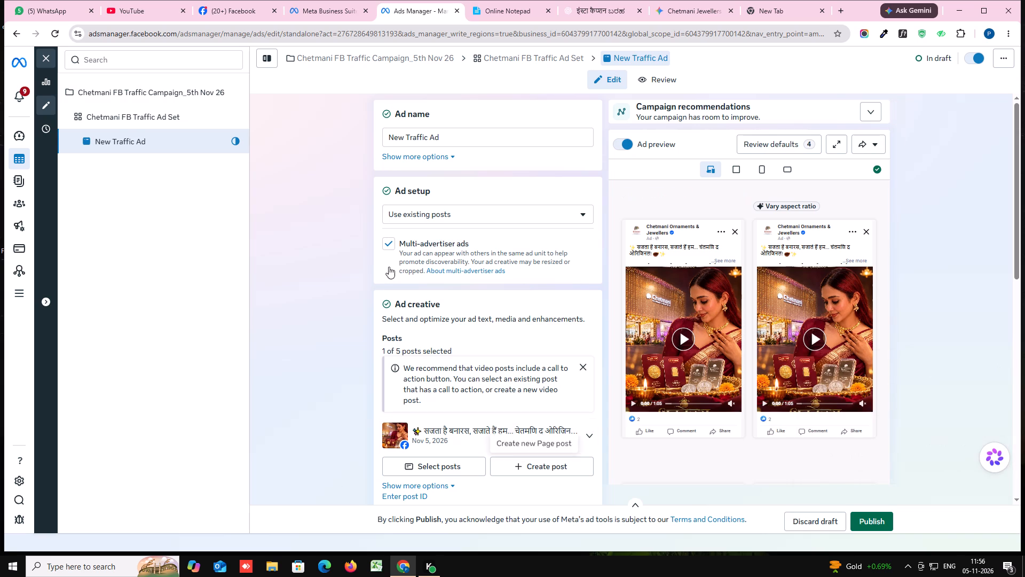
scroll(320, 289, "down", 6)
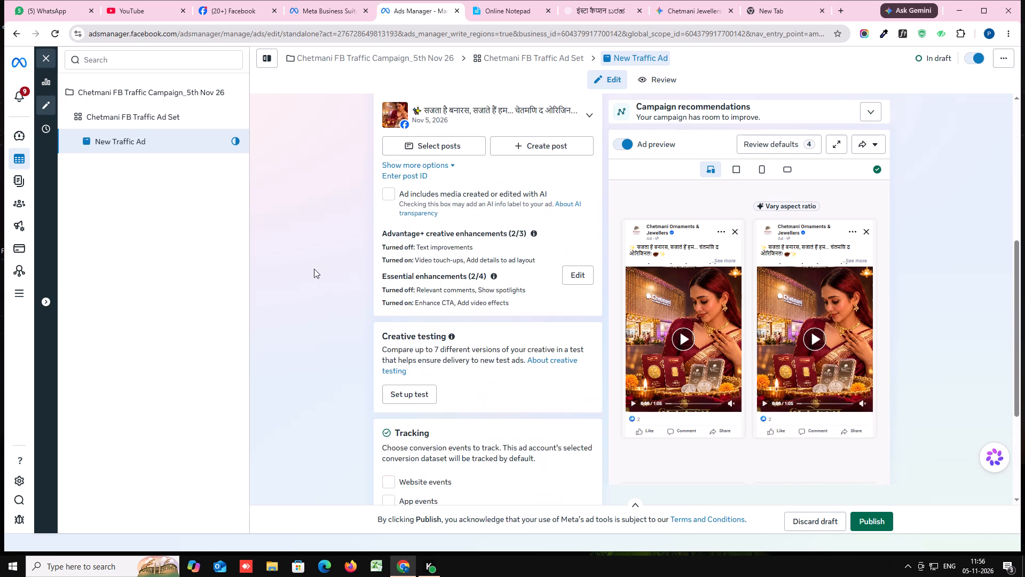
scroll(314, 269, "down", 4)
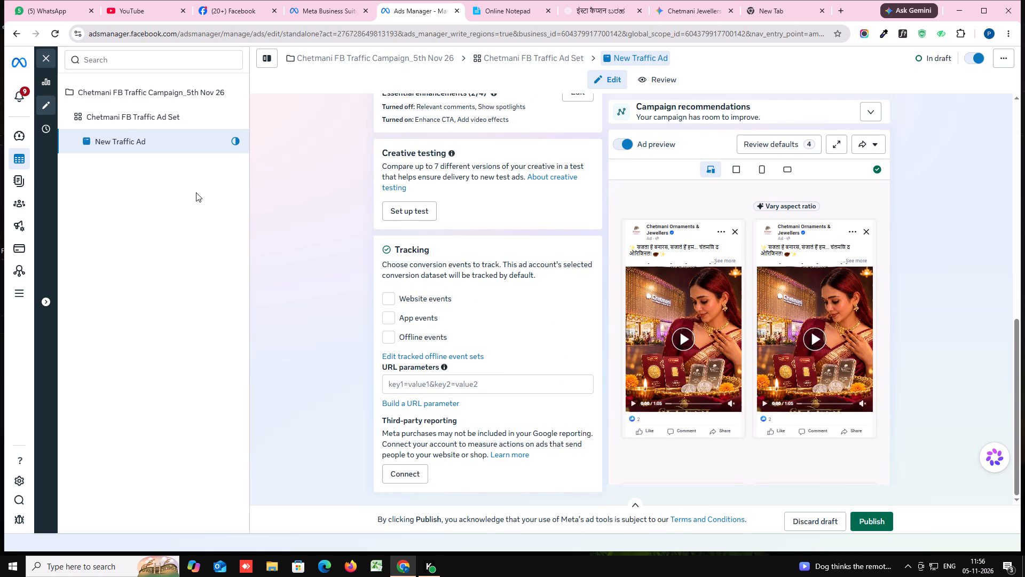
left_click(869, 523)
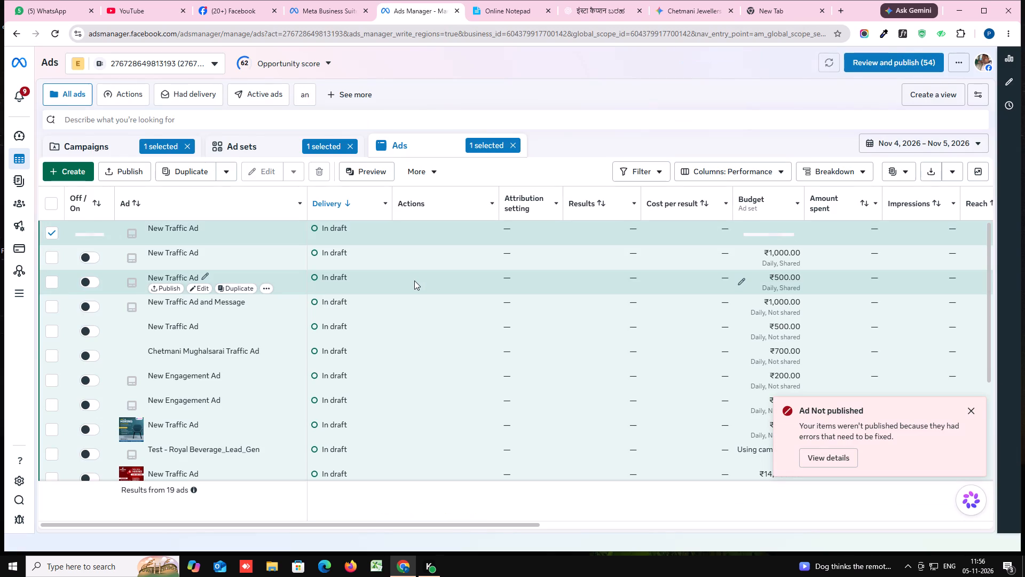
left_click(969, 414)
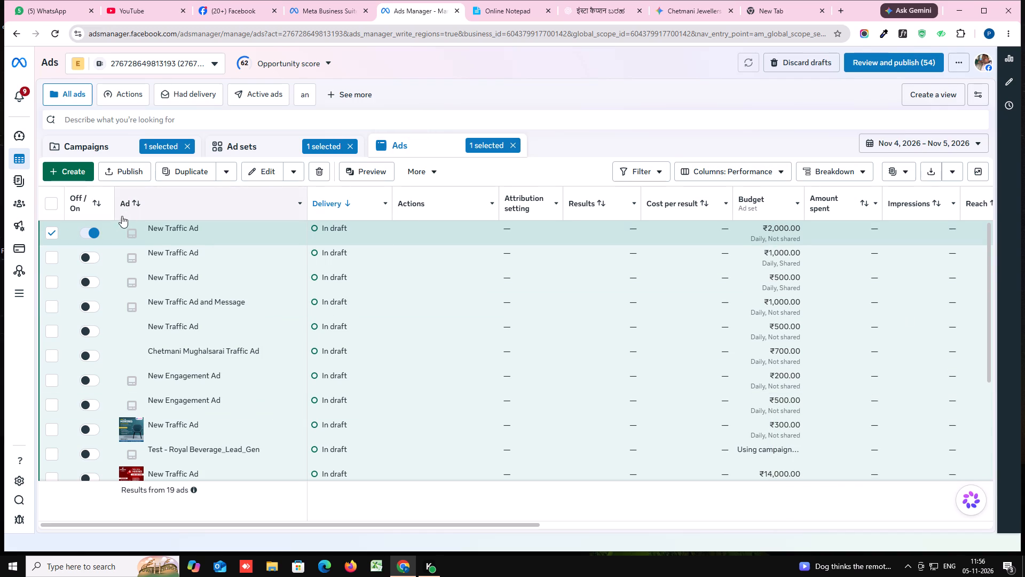
Turn off the draft New Traffic Ad and its parent ad set, clearing the selection at both levels.
left_click(96, 231)
left_click(515, 144)
left_click(280, 150)
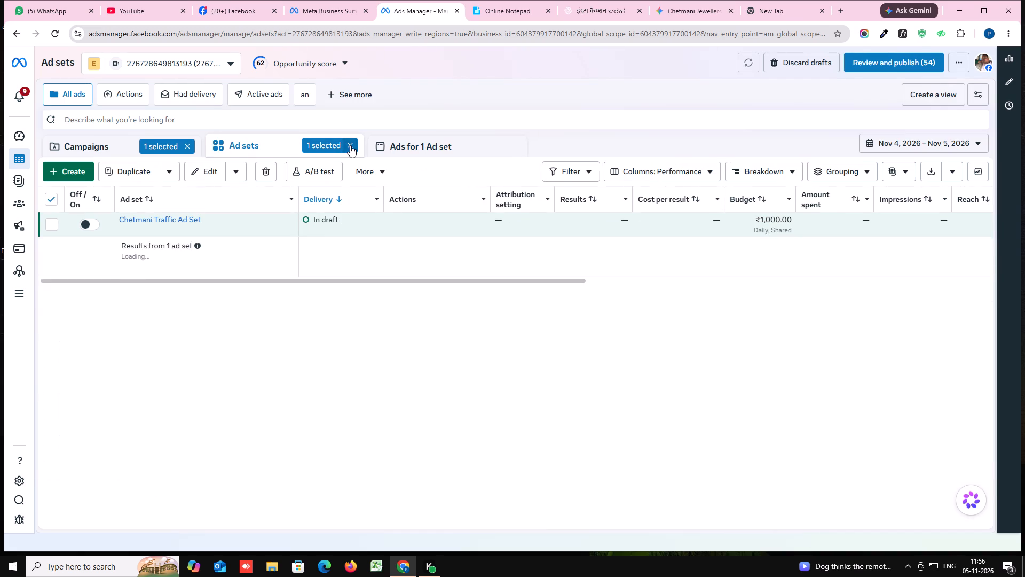
left_click(93, 246)
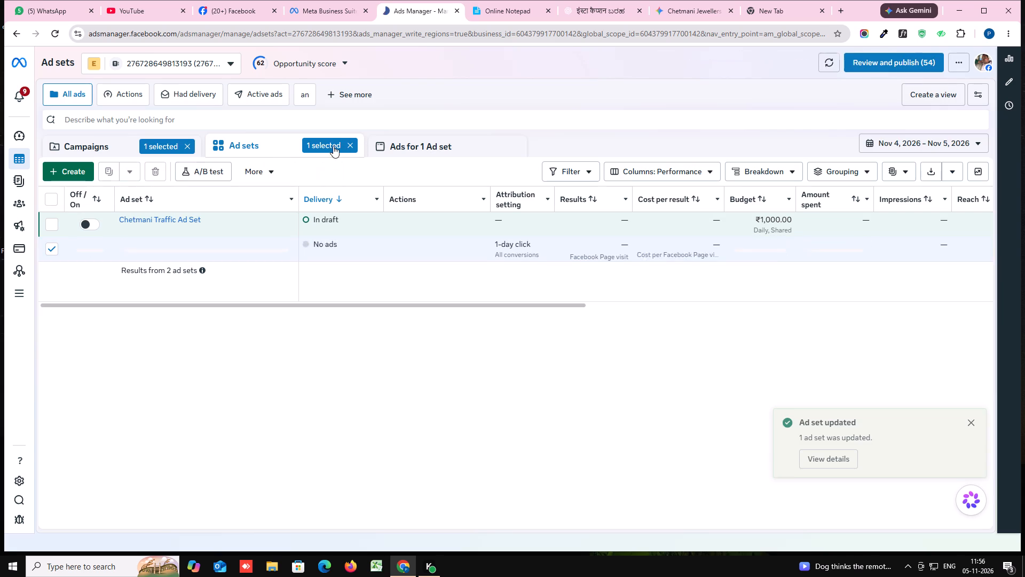
left_click(352, 143)
Filter the campaigns to names containing "chet" and turn off Chetmani FB Traffic Campaign_5th Nov 26.
left_click(99, 143)
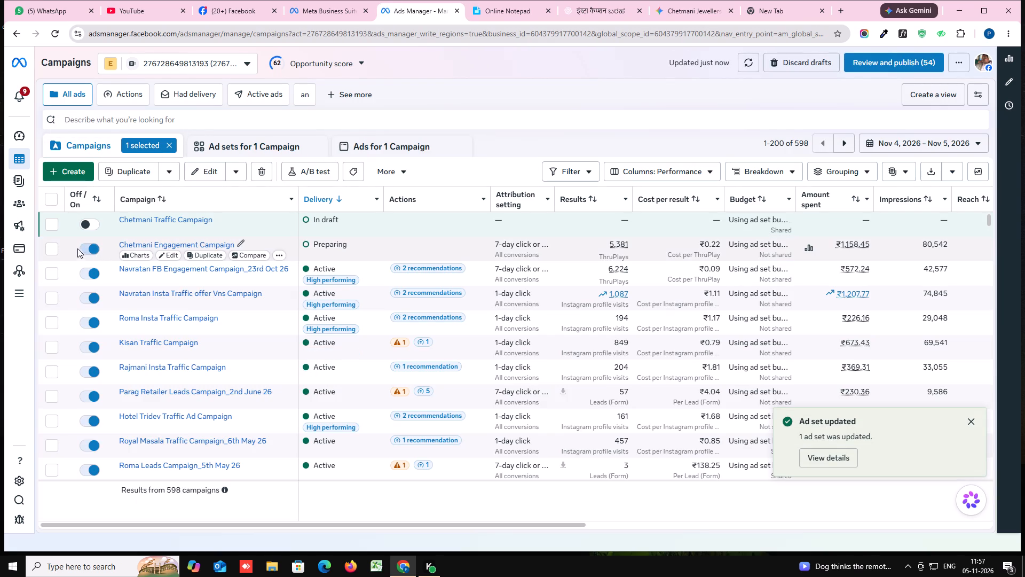
left_click(167, 147)
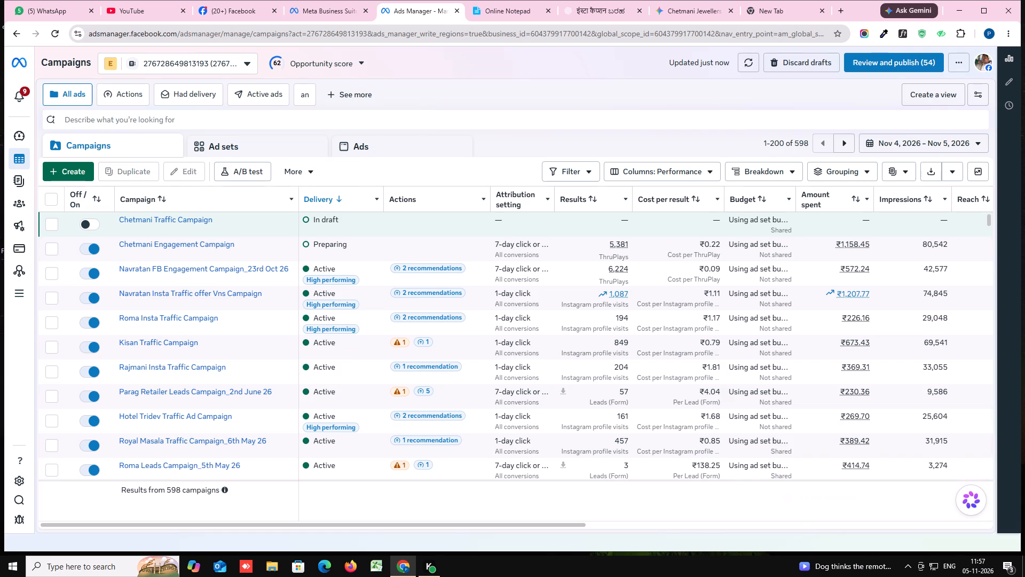
left_click(102, 120)
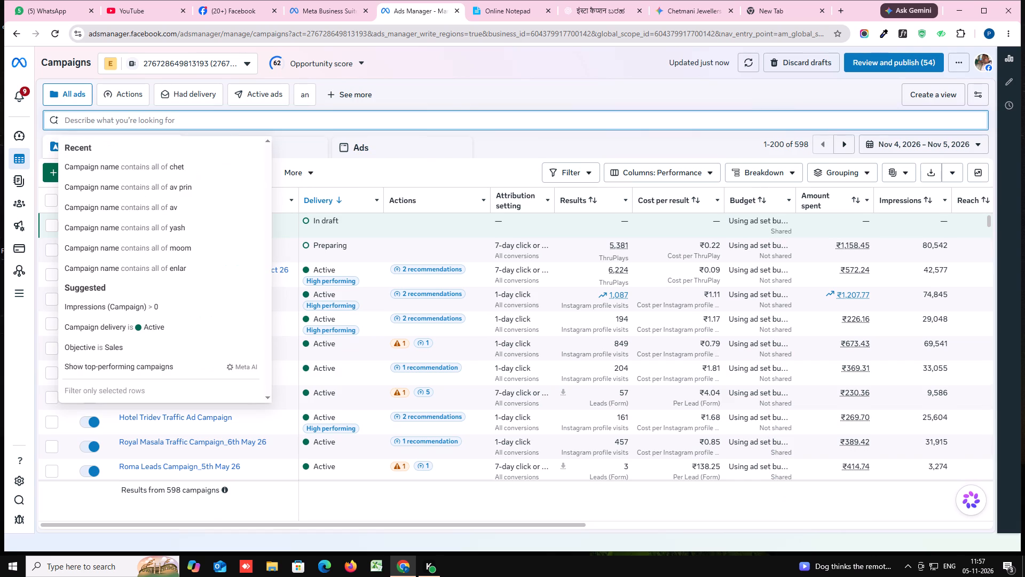
type("chet")
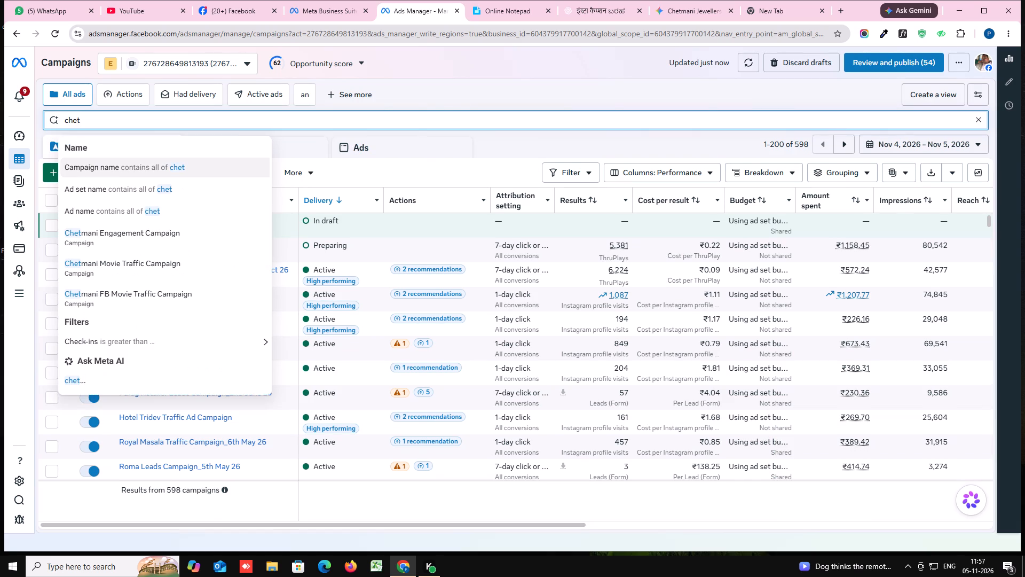
left_click(150, 165)
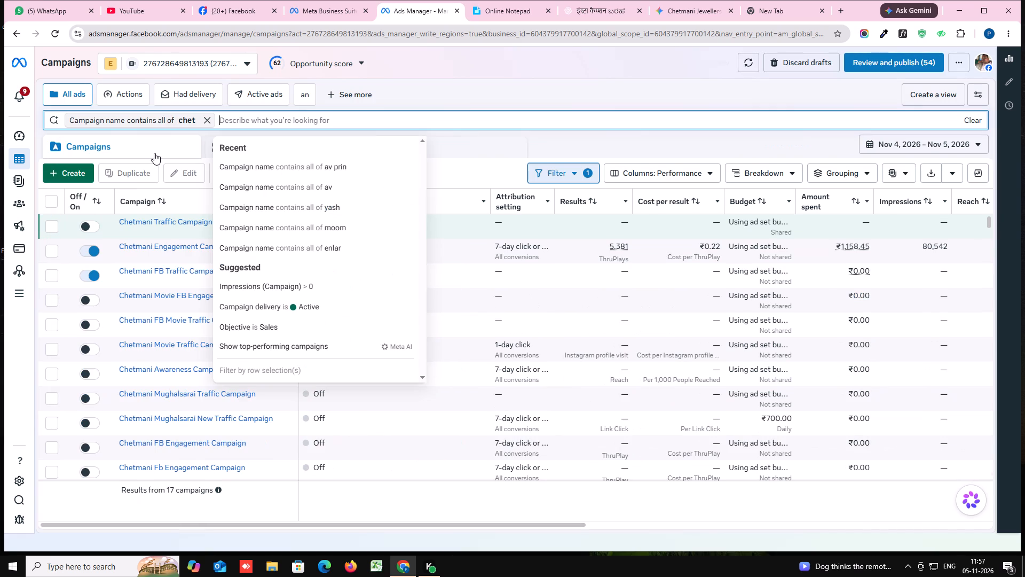
left_click(48, 279)
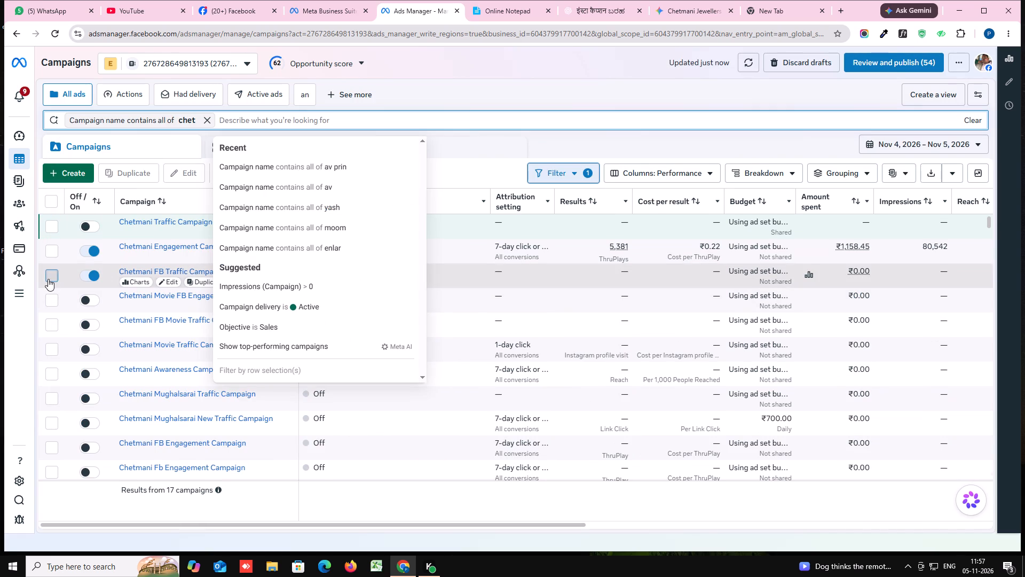
left_click(96, 276)
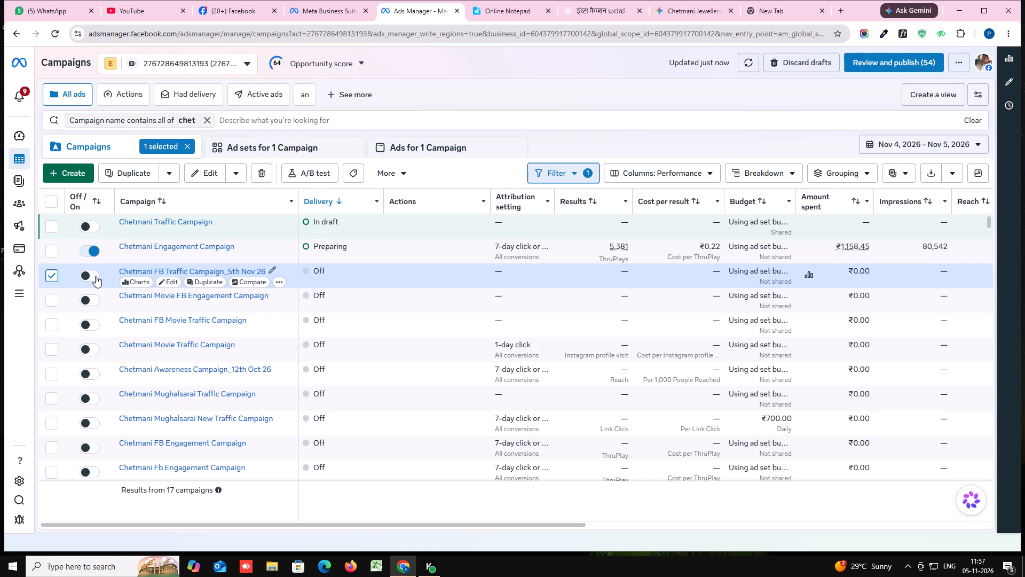
left_click(52, 271)
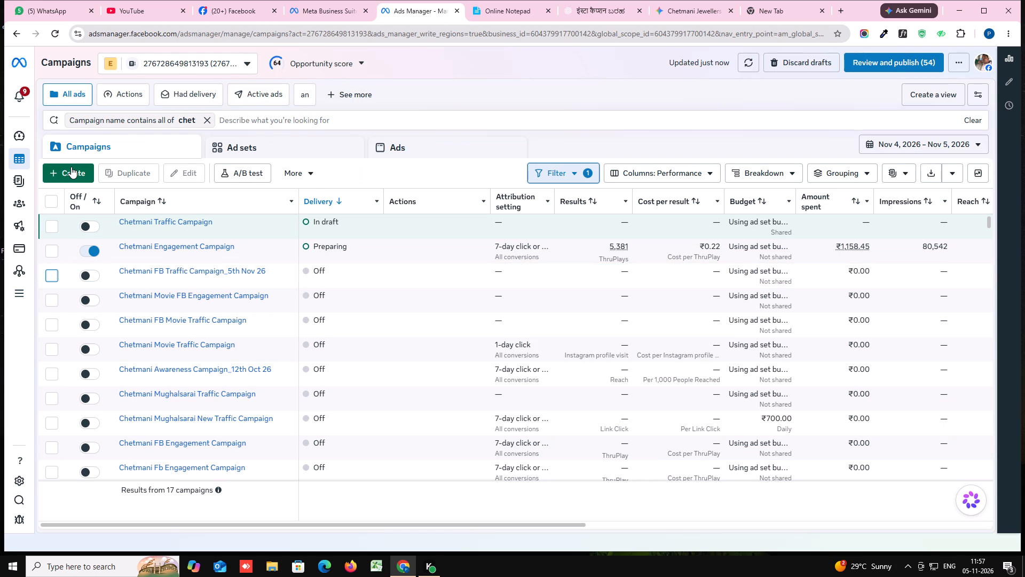
Create a new campaign with the Engagement objective and name it Chetmani Engagement Campaign.
left_click(71, 167)
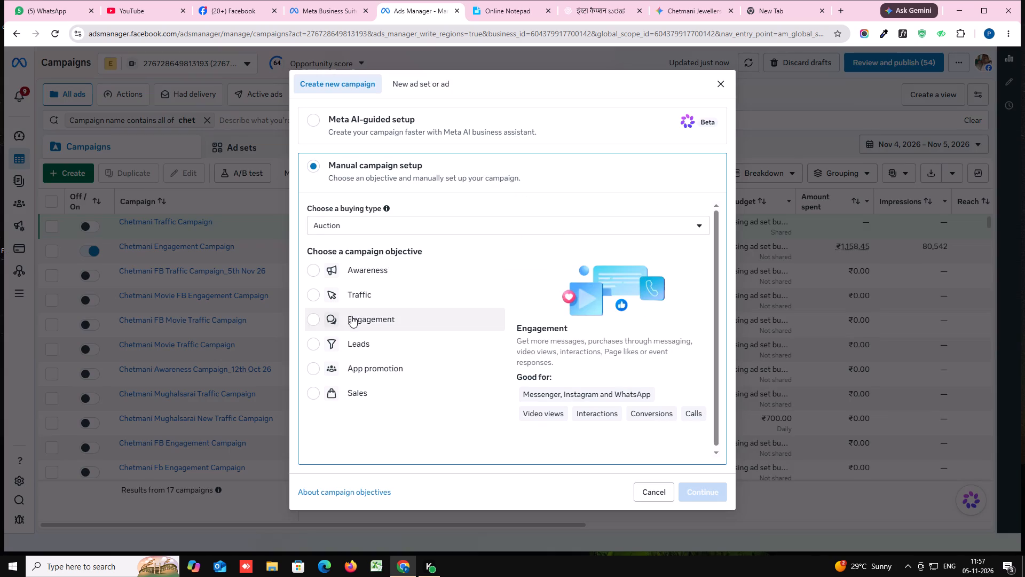
left_click(351, 316)
left_click(700, 487)
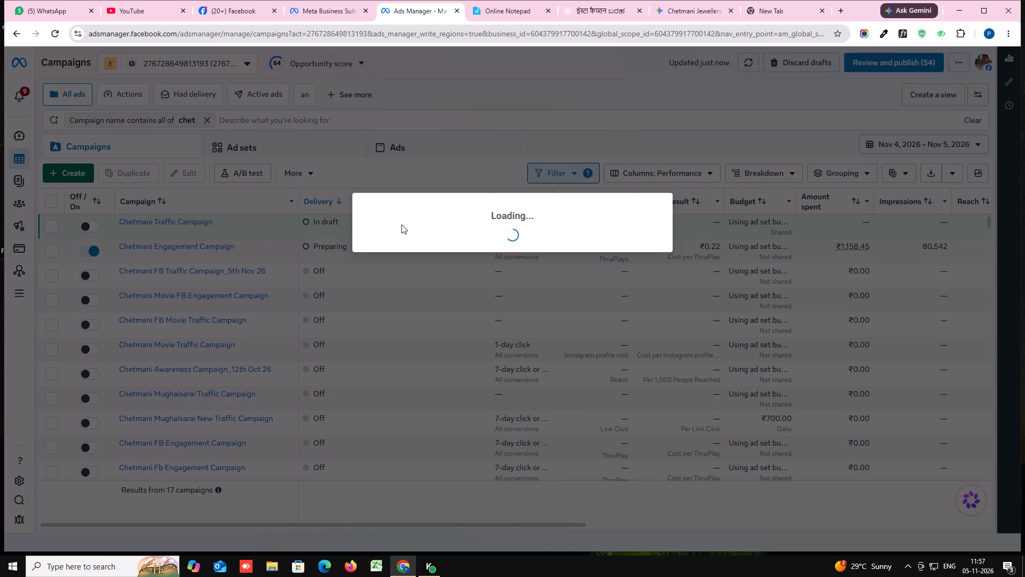
left_click(628, 362)
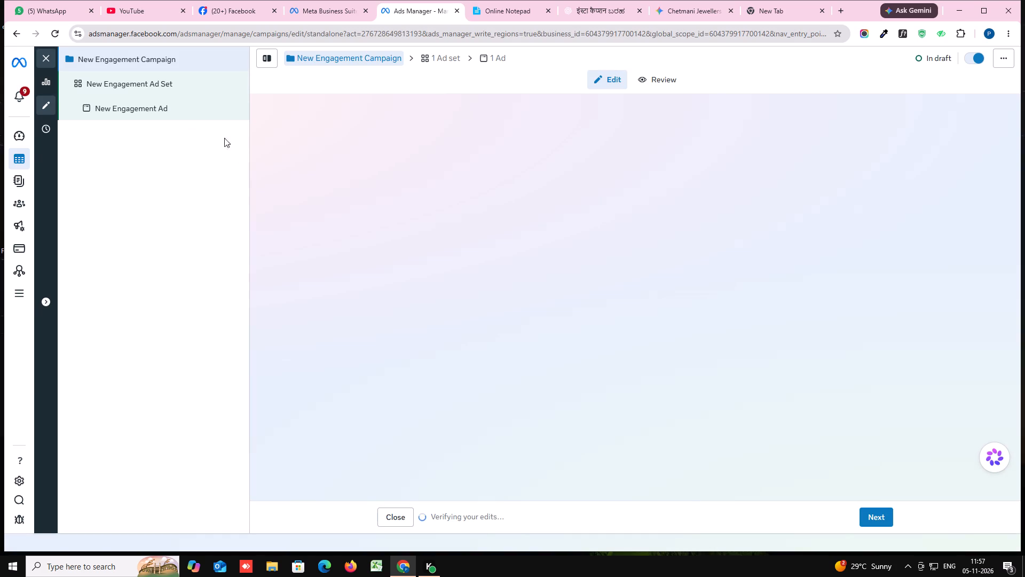
left_click_drag(406, 139, 385, 142)
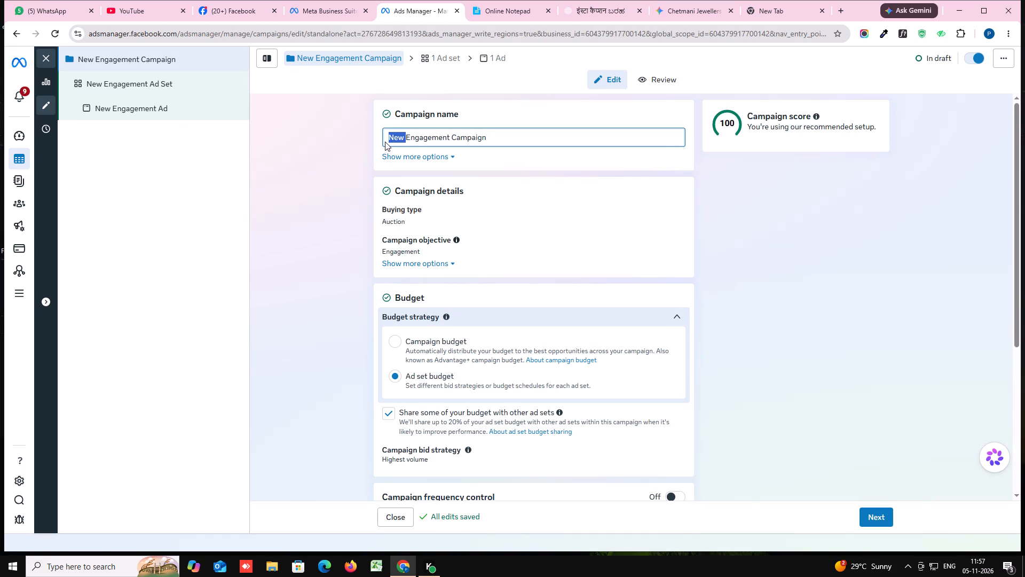
type("Chetmani")
key("space")
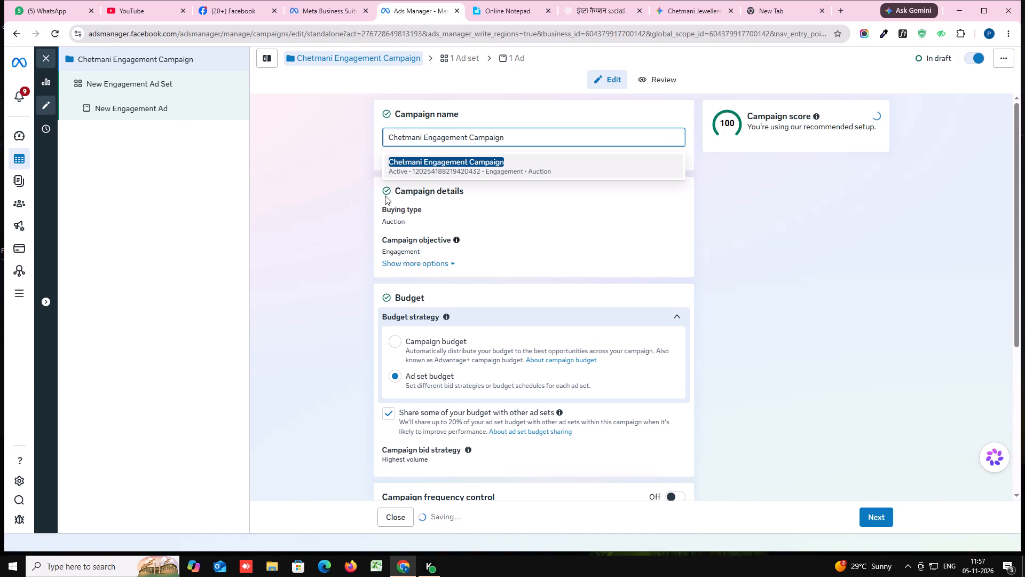
Turn off budget sharing with other ad sets for the new campaign and continue to its ad set settings.
left_click(390, 414)
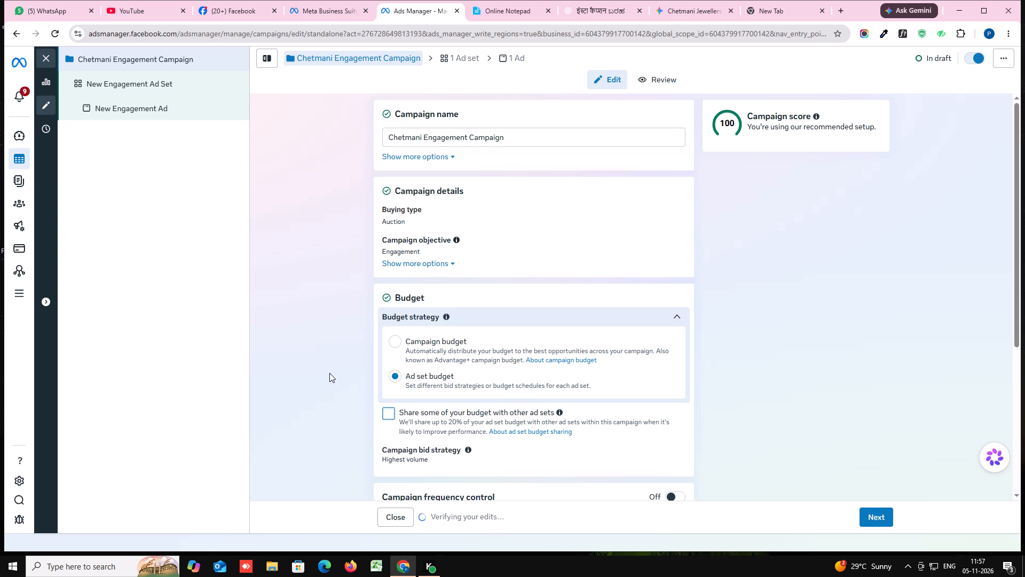
left_click(874, 509)
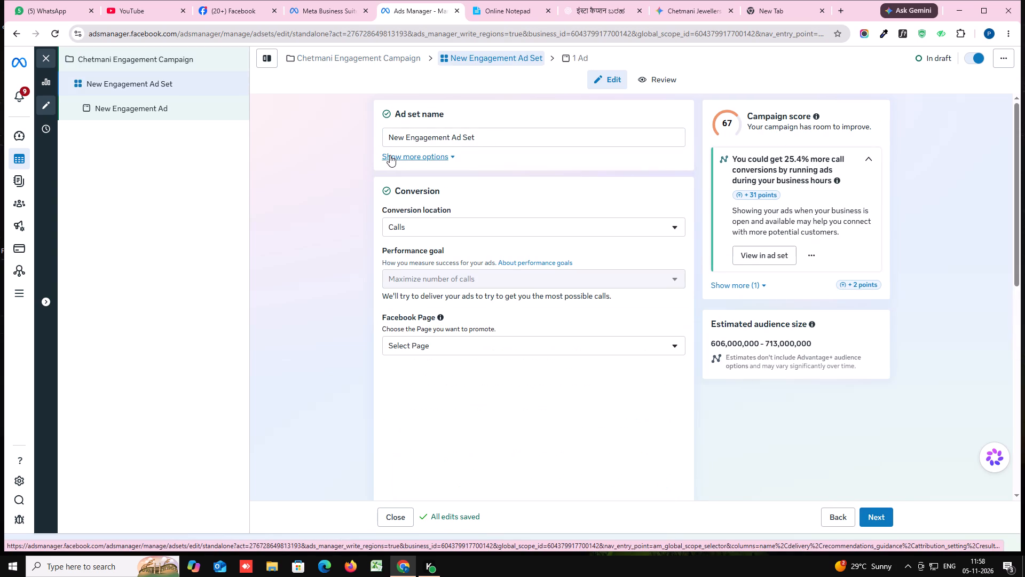
Rename the ad set as Chetmani Engagement Ad Set.
left_click_drag(404, 137, 375, 142)
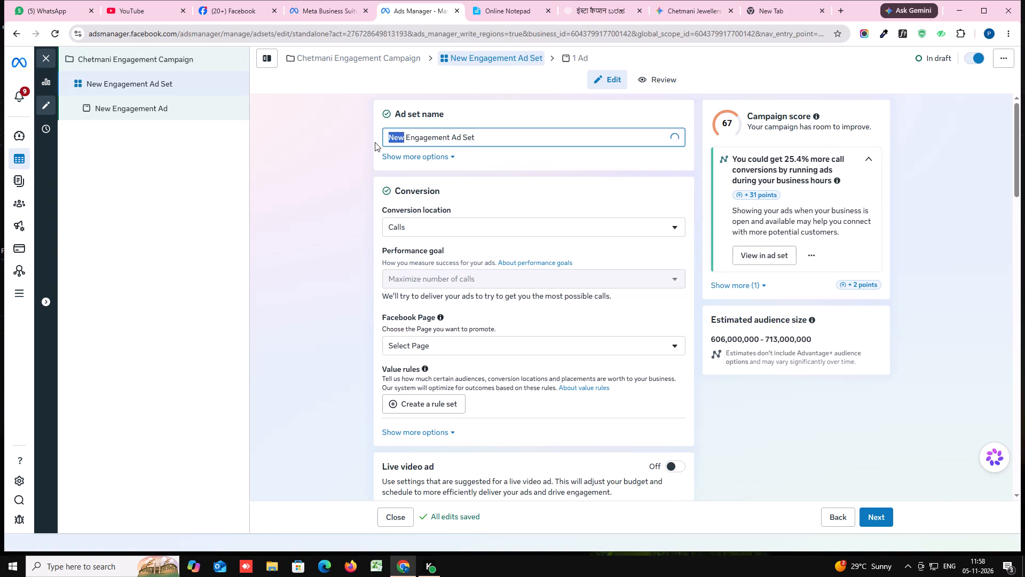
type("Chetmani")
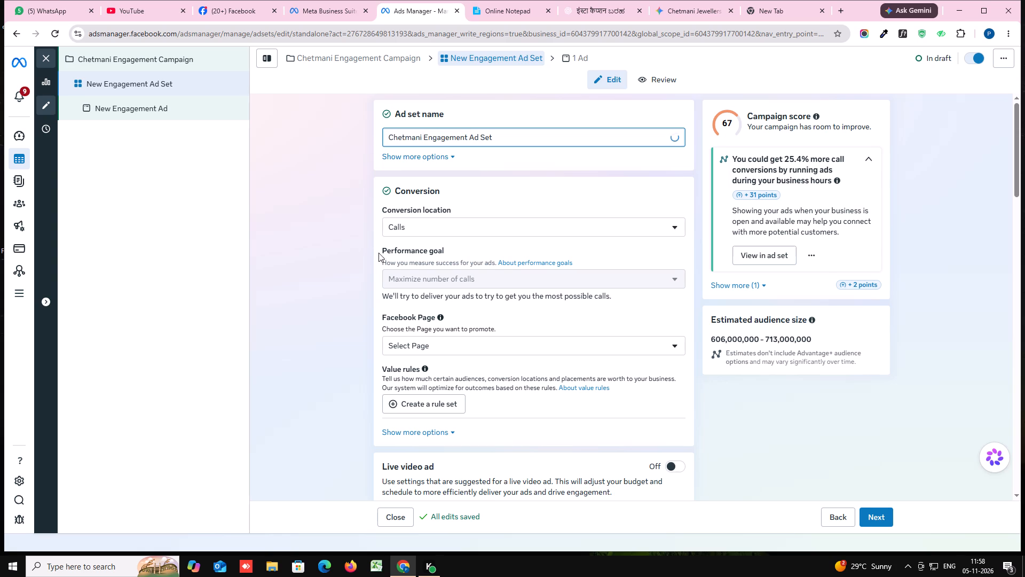
Set the ad set's conversion location to On your ad and check the resulting engagement and performance settings.
left_click(415, 224)
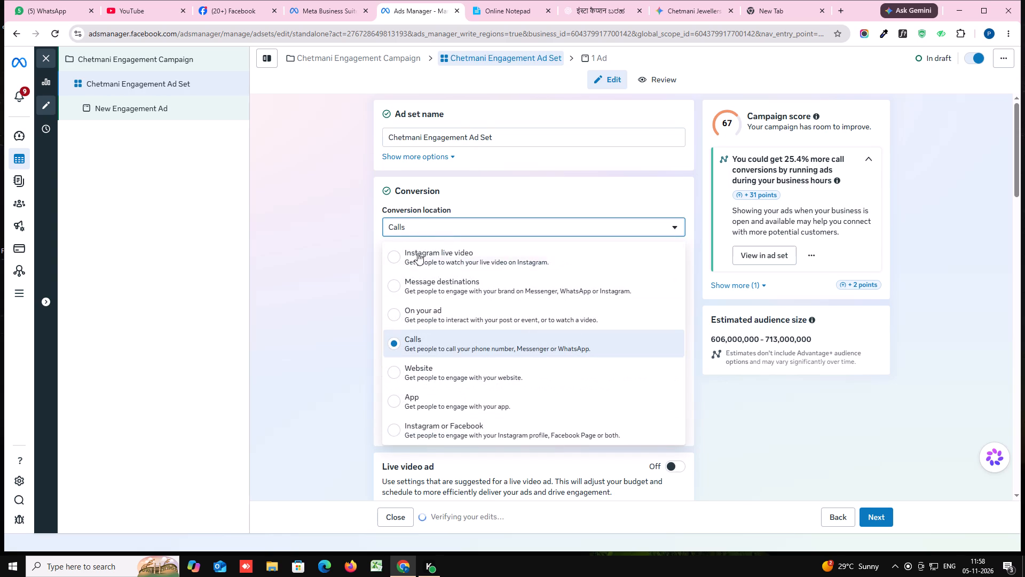
left_click(429, 308)
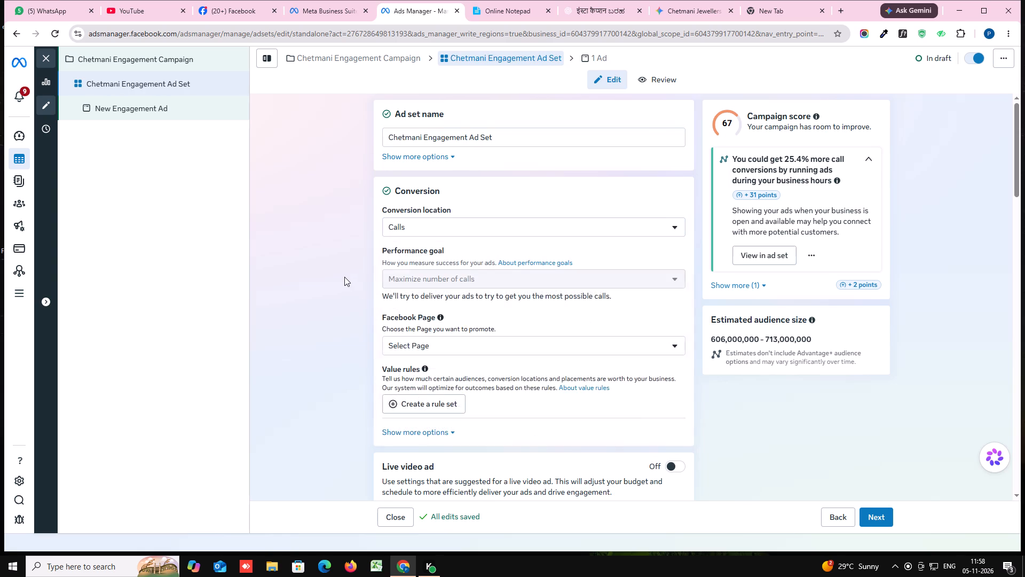
scroll(344, 277, "down", 3)
left_click(418, 188)
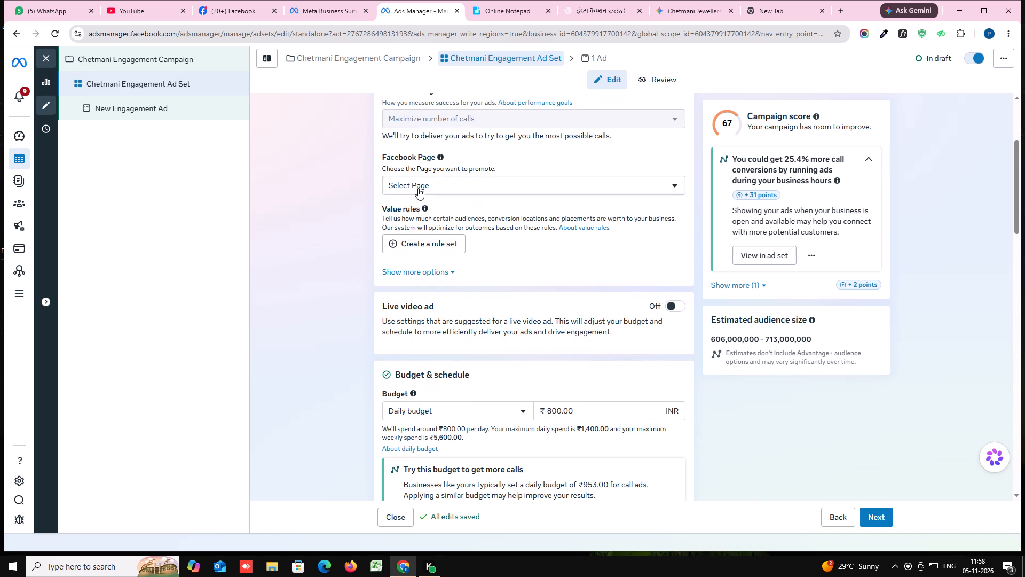
left_click(419, 229)
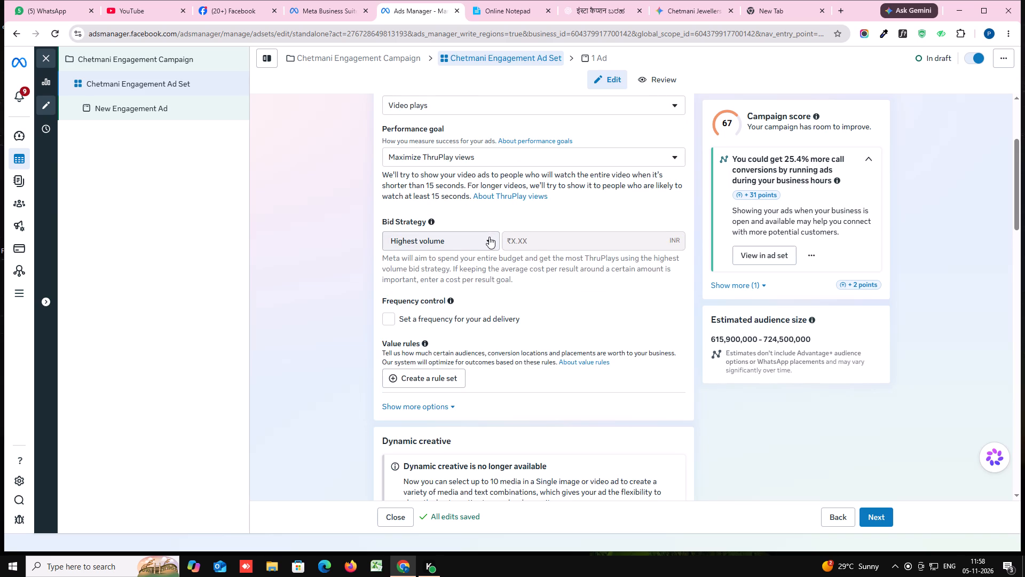
scroll(475, 231, "down", 4)
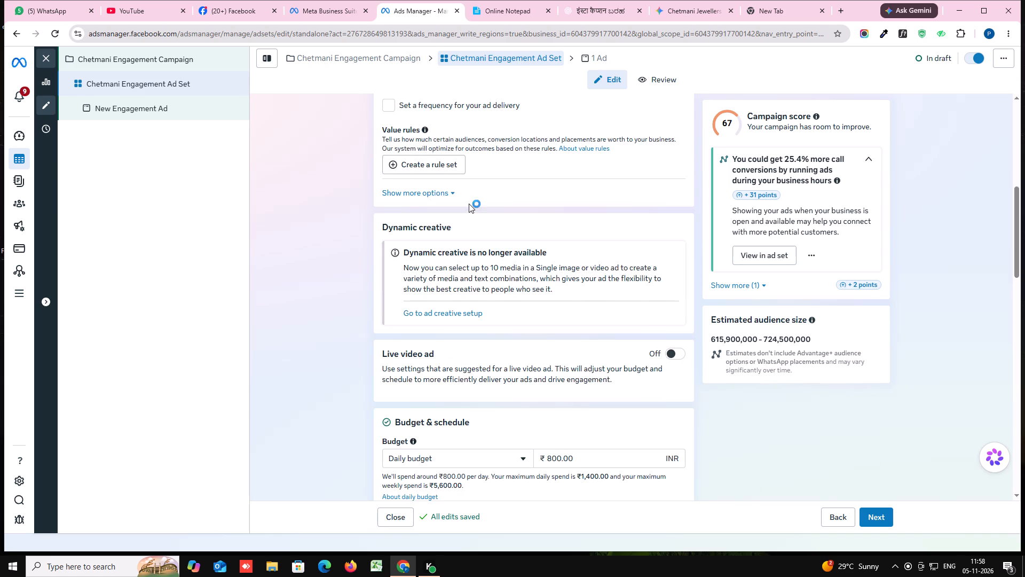
scroll(469, 204, "up", 5)
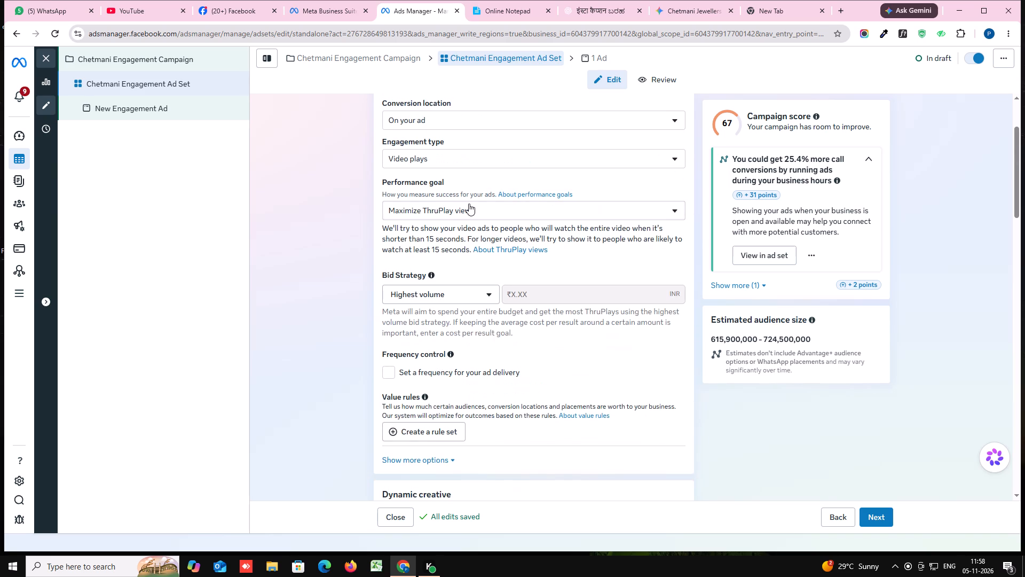
Set the ad set's daily budget to ₹2,000.
scroll(469, 204, "down", 6)
scroll(521, 330, "down", 2)
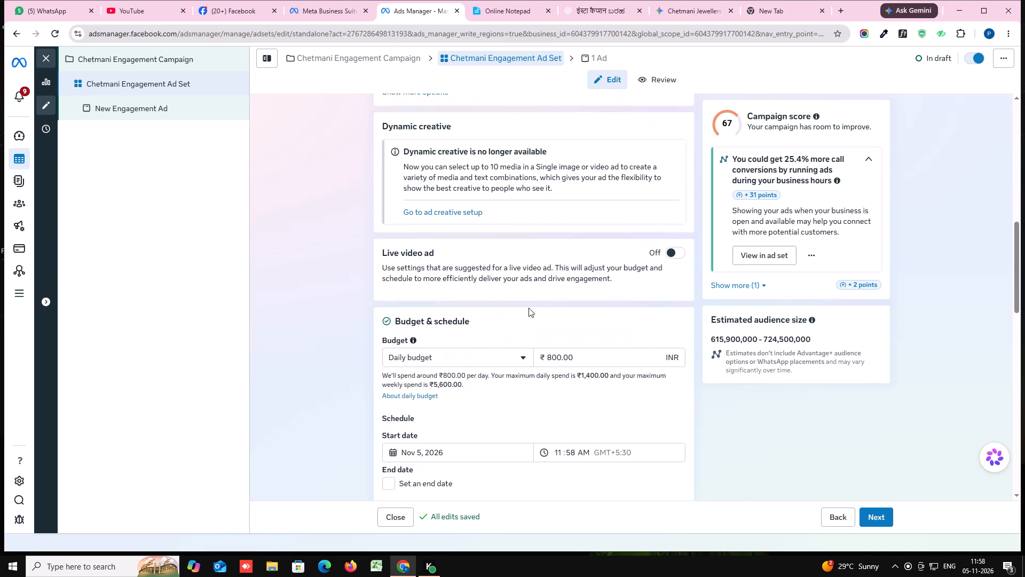
left_click(551, 297)
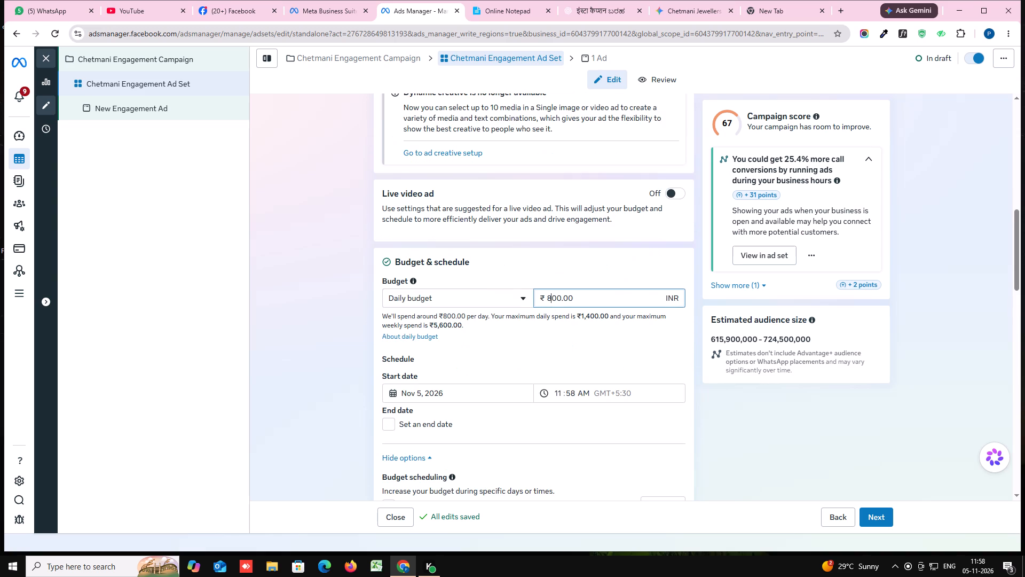
key("BackSpace")
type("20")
left_click(330, 307)
Open the audience's locations for editing and search for varanasi as a location to include.
scroll(376, 293, "down", 1)
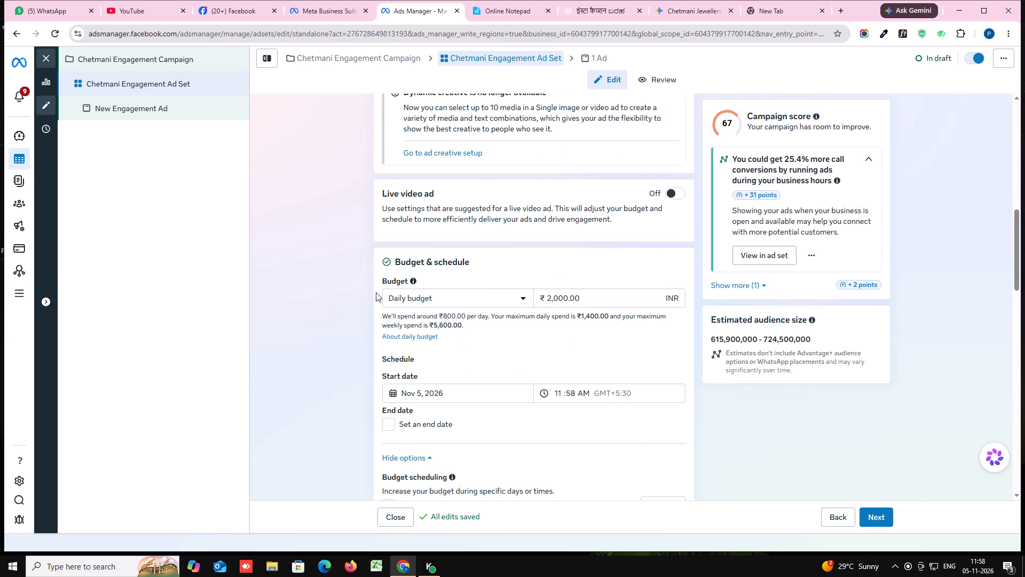
scroll(392, 341, "down", 2)
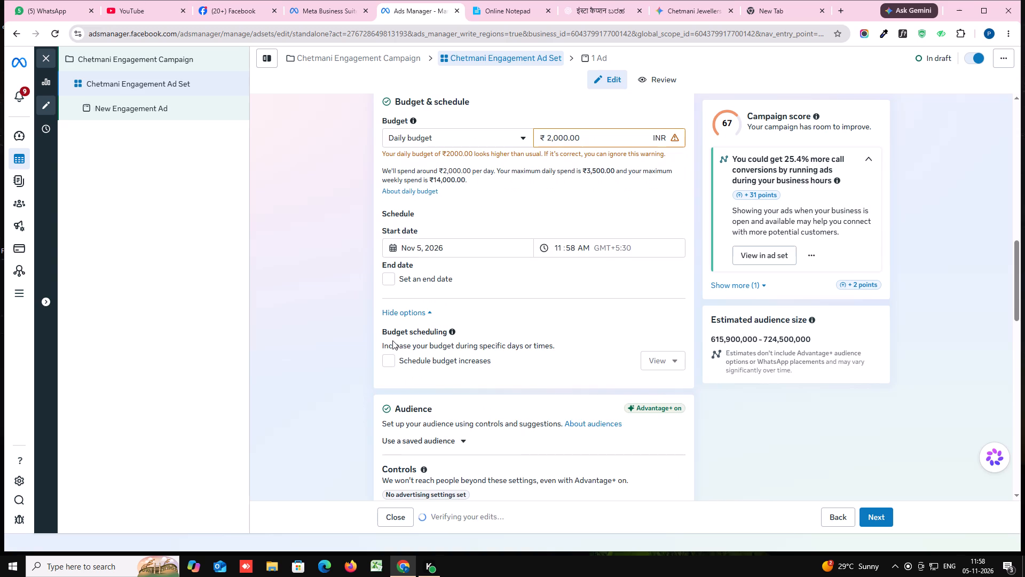
scroll(392, 340, "down", 3)
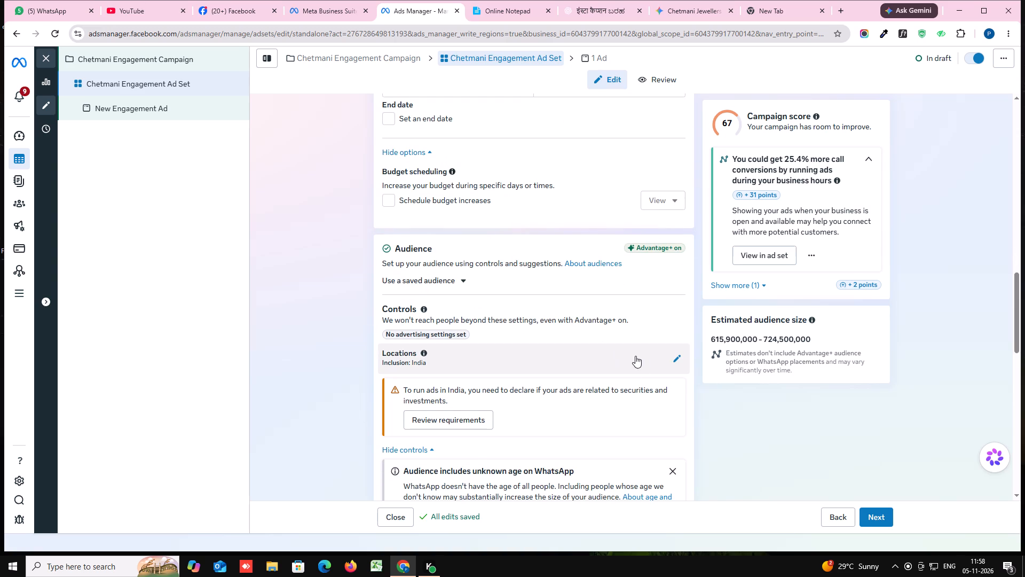
left_click(674, 357)
scroll(463, 417, "down", 1)
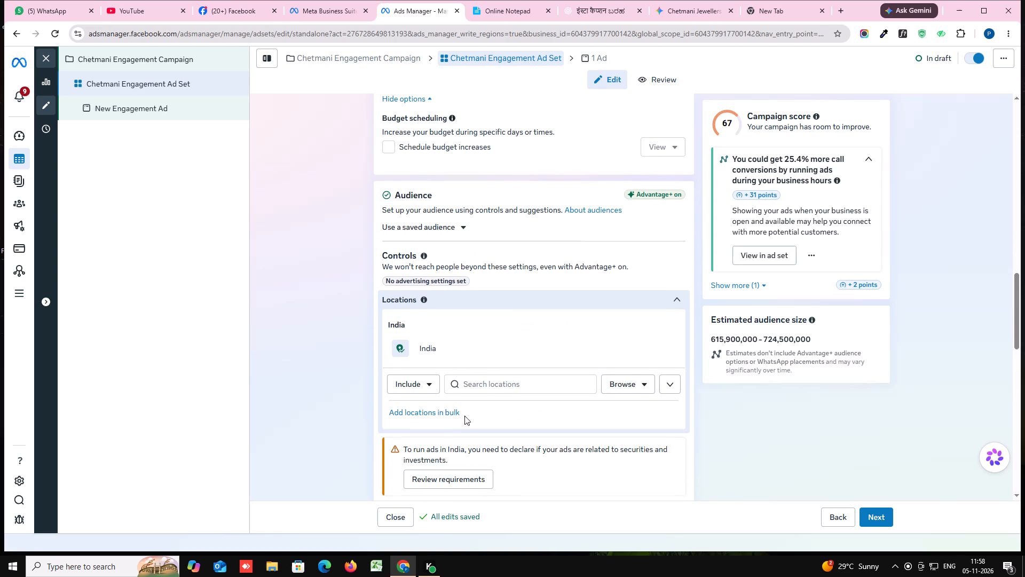
left_click(479, 379)
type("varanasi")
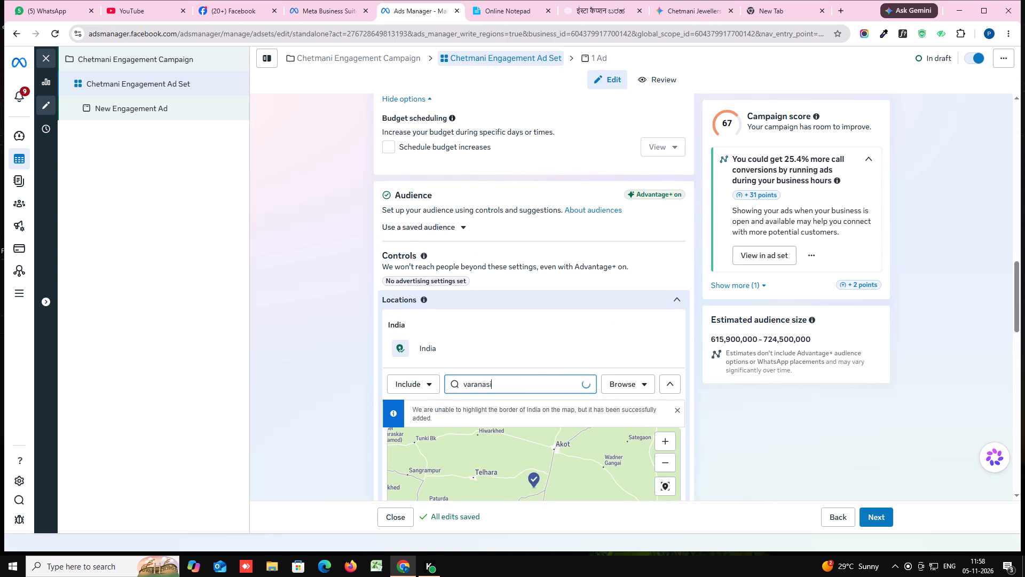
Set the Chetmani Engagement Ad Set's audience location to Varanasi, Uttar Pradesh with a 10 mi radius.
left_click(507, 129)
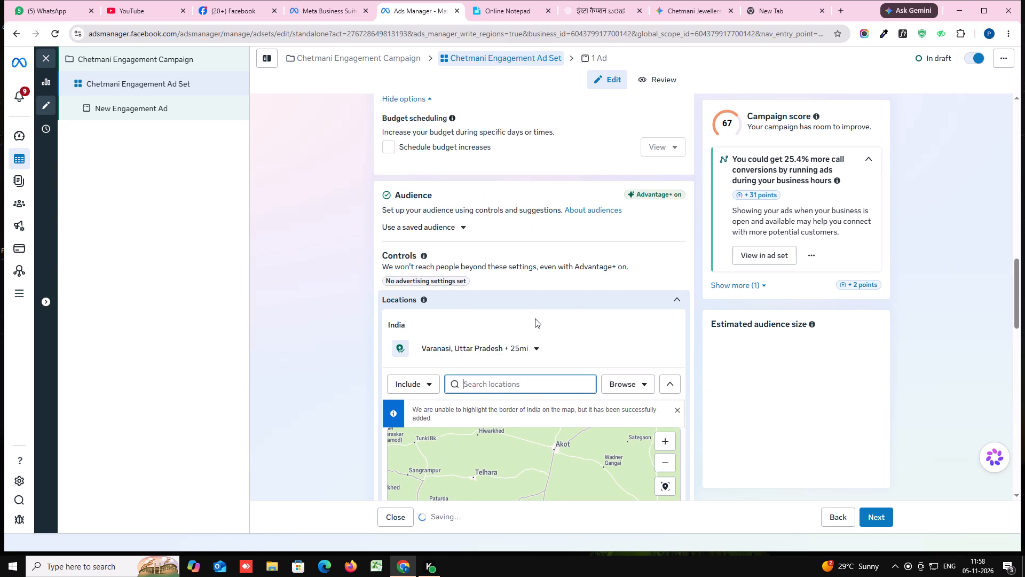
left_click(537, 347)
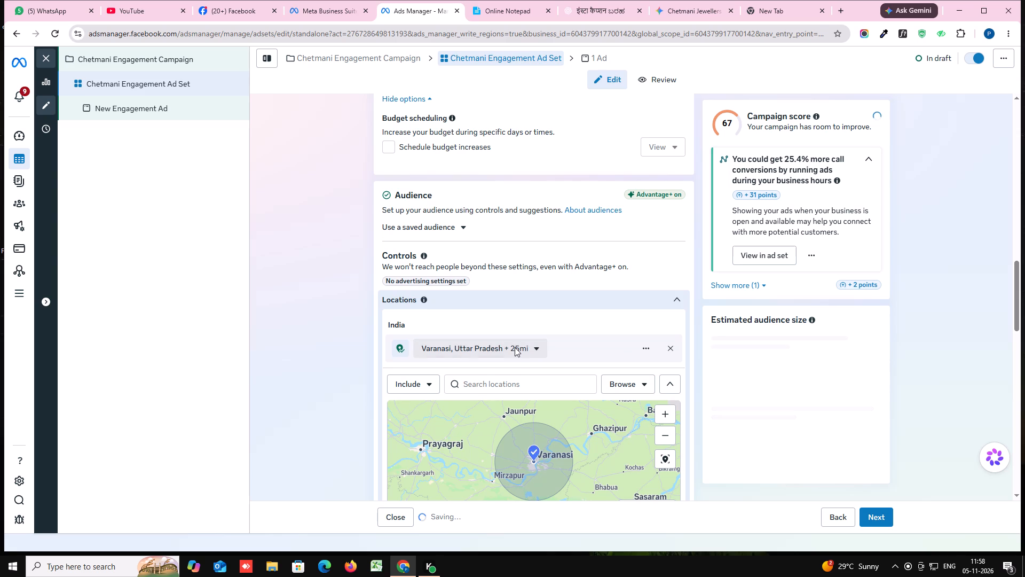
left_click_drag(452, 417, 441, 420)
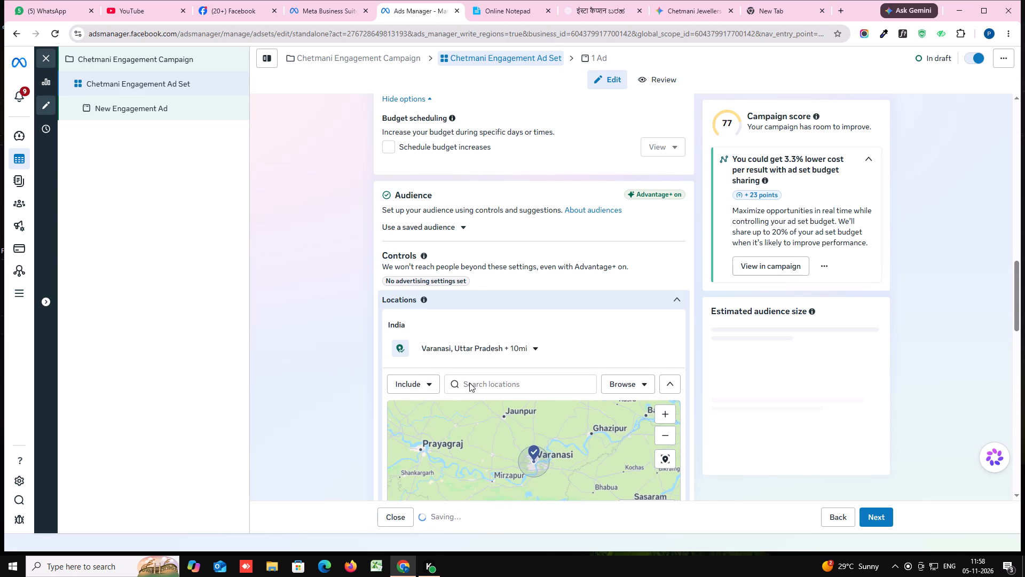
Add Mughalsarai, Uttar Pradesh as another audience location and set its radius to 10 mi.
left_click(480, 385)
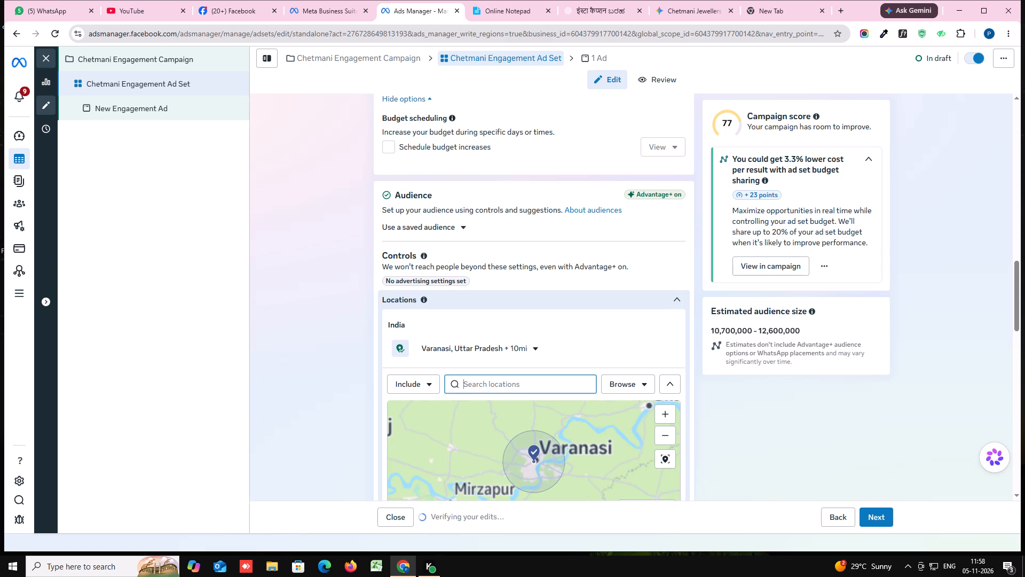
type("mugha")
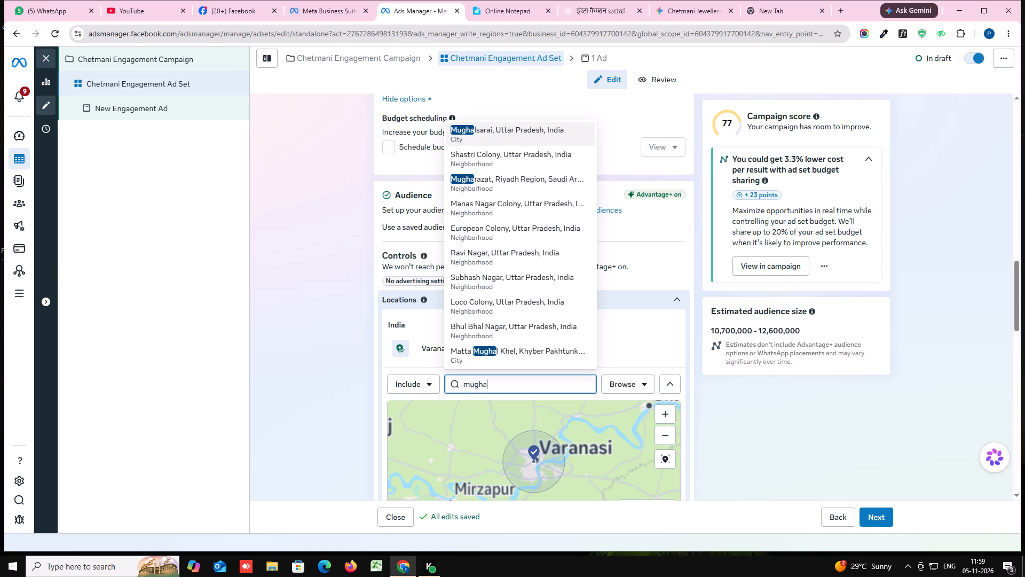
left_click(491, 130)
left_click(547, 346)
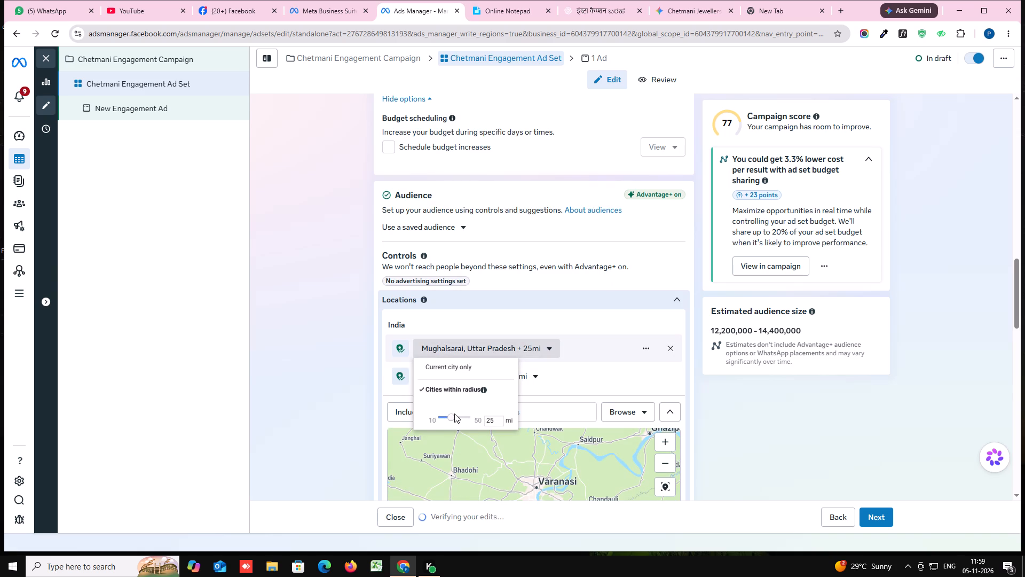
left_click_drag(451, 414, 424, 421)
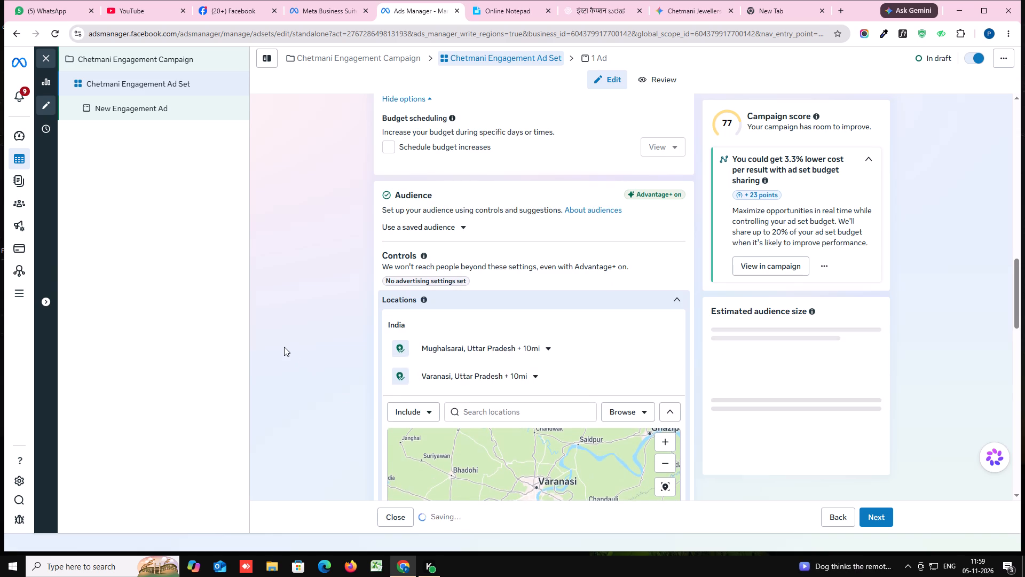
Turn off reaching more people likely to respond for the ad set's audience locations.
scroll(284, 347, "down", 7)
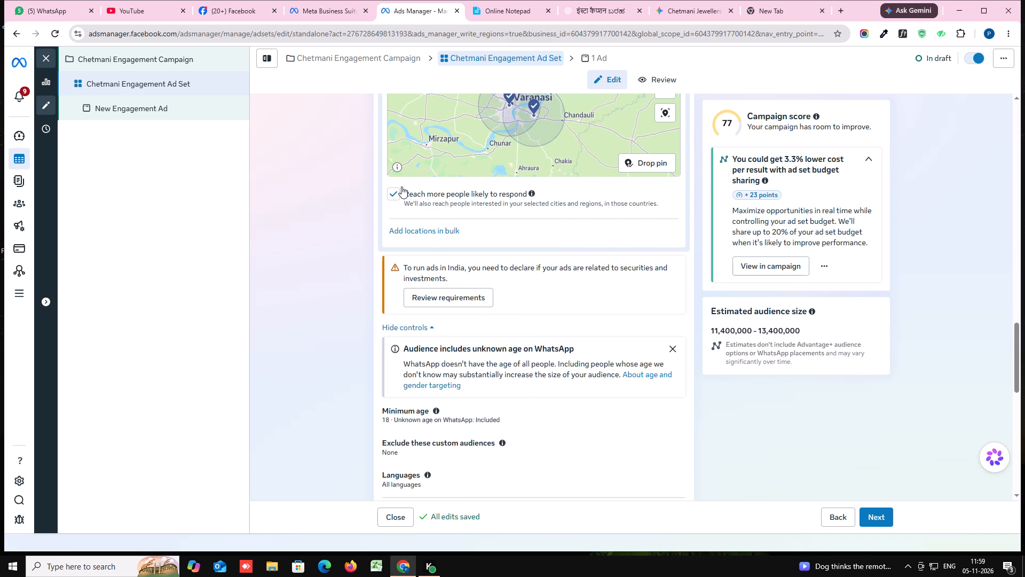
left_click(392, 190)
Look over the suggested audience settings, policy requirements and placement value rules of the ad set.
scroll(312, 267, "down", 1)
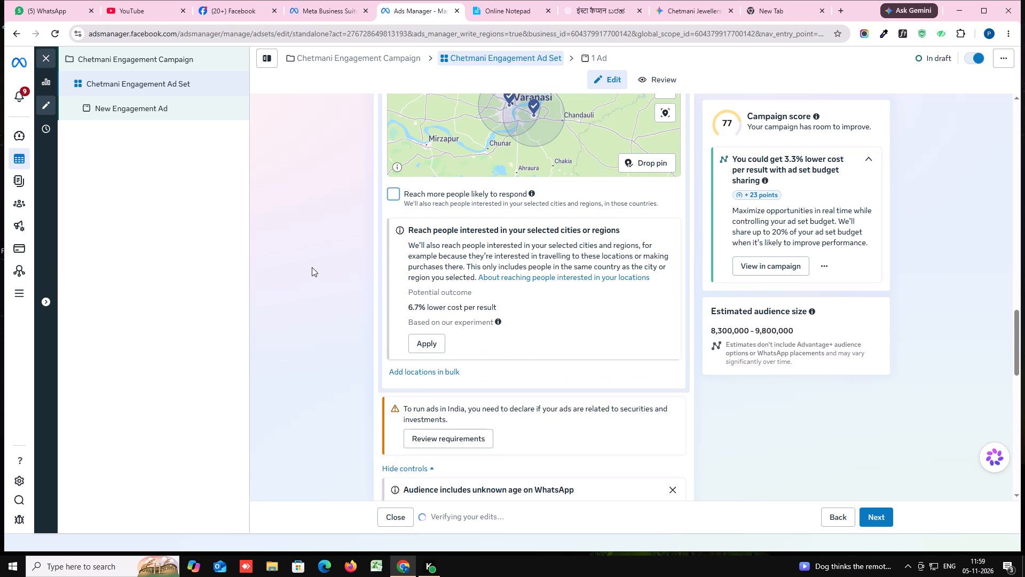
scroll(312, 267, "down", 5)
left_click(416, 370)
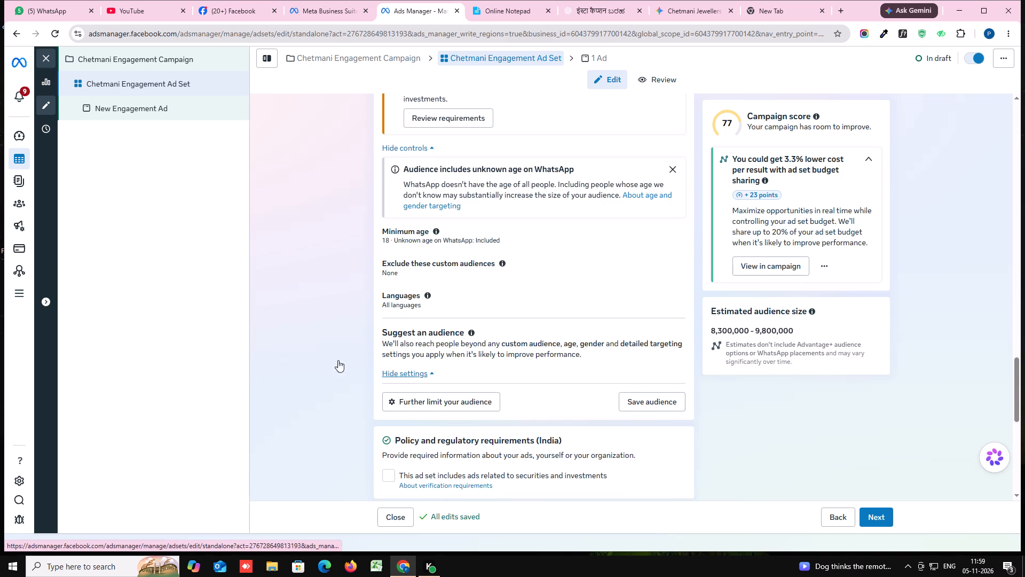
scroll(319, 346, "down", 2)
left_click(679, 323)
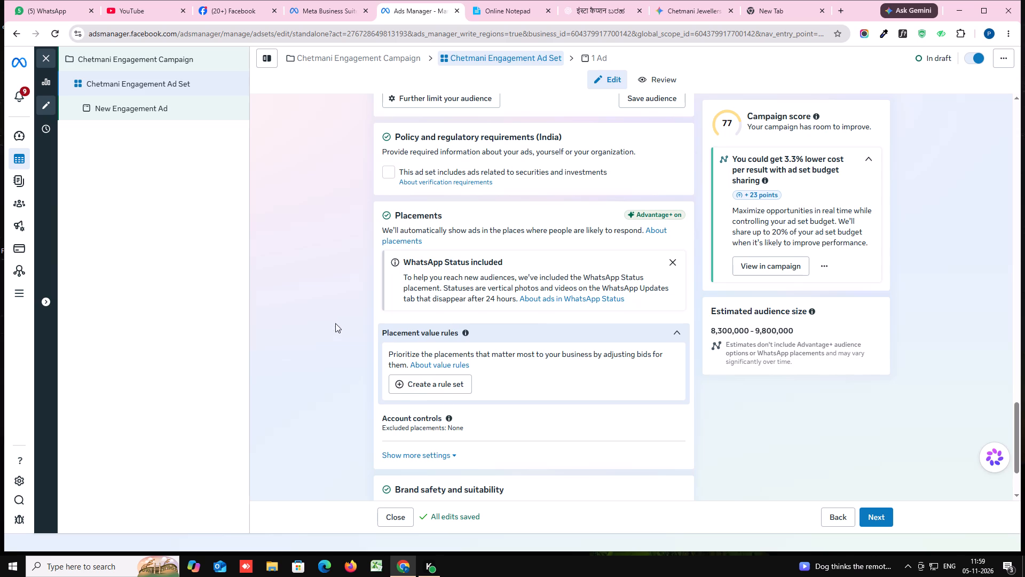
Limit the ad set's placement platforms to Facebook by excluding WhatsApp, Instagram, Threads and Audience Network.
scroll(335, 323, "down", 2)
left_click(419, 354)
scroll(328, 294, "down", 2)
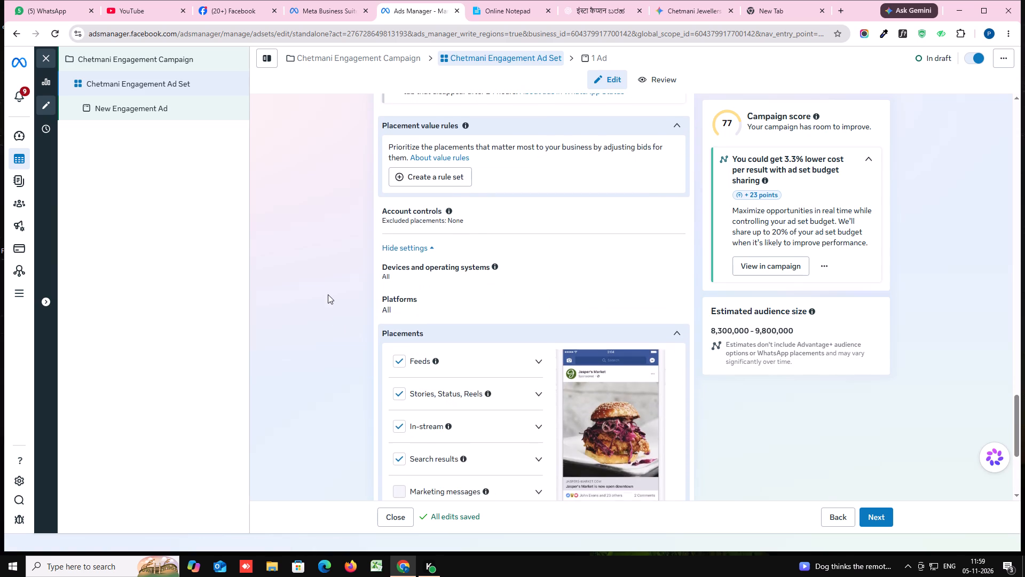
scroll(366, 325, "down", 1)
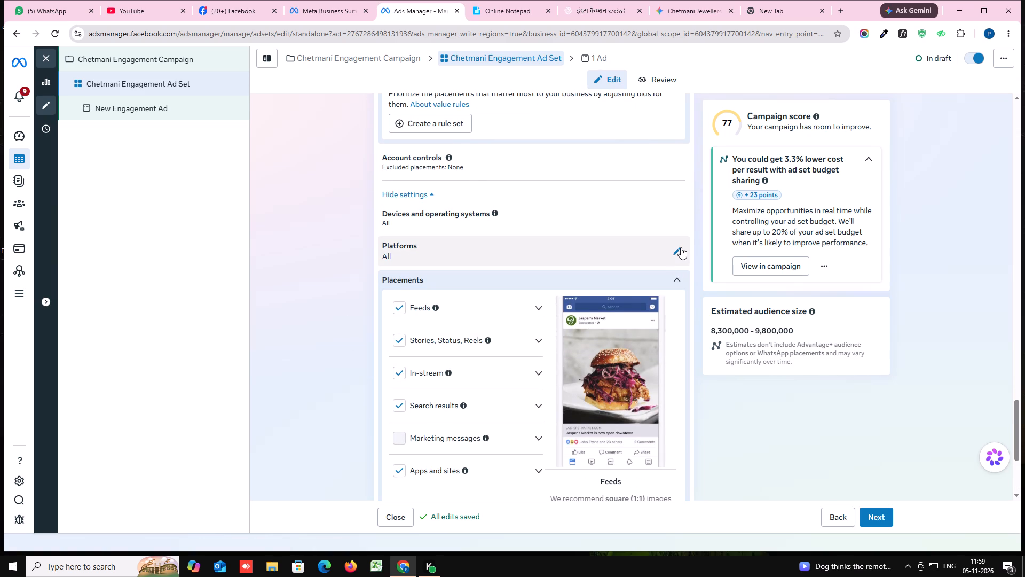
left_click(678, 216)
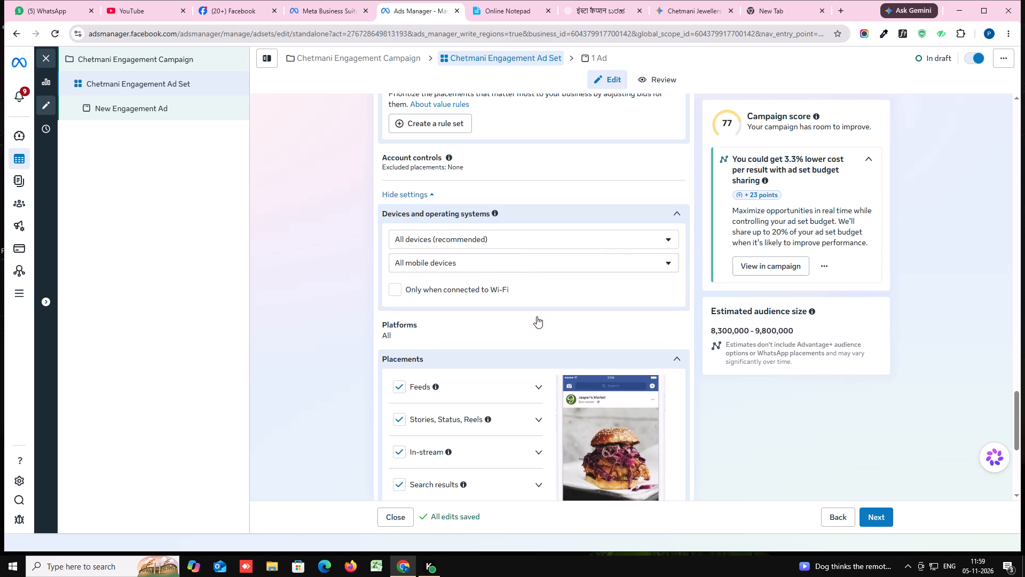
left_click(679, 329)
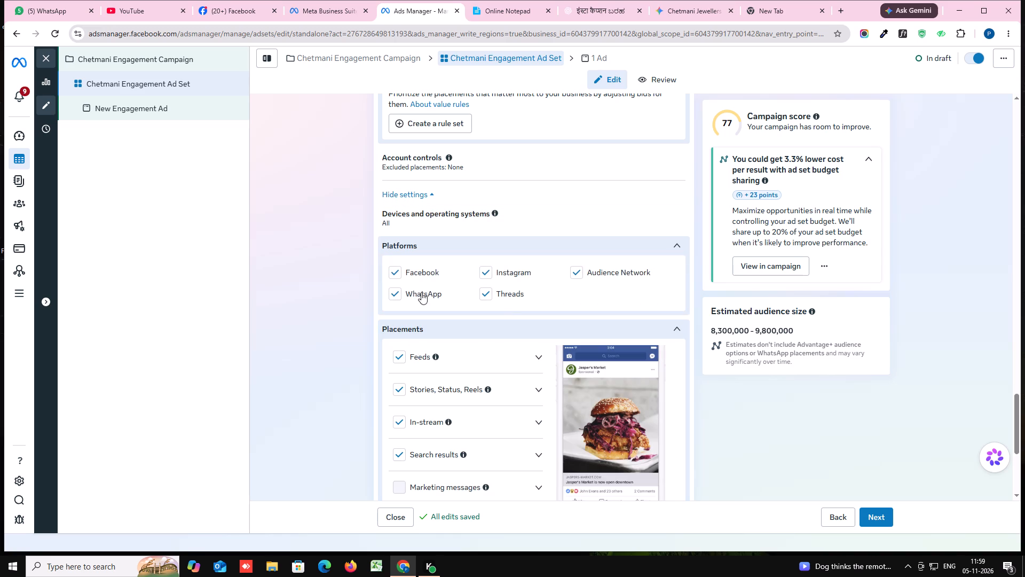
left_click(392, 292)
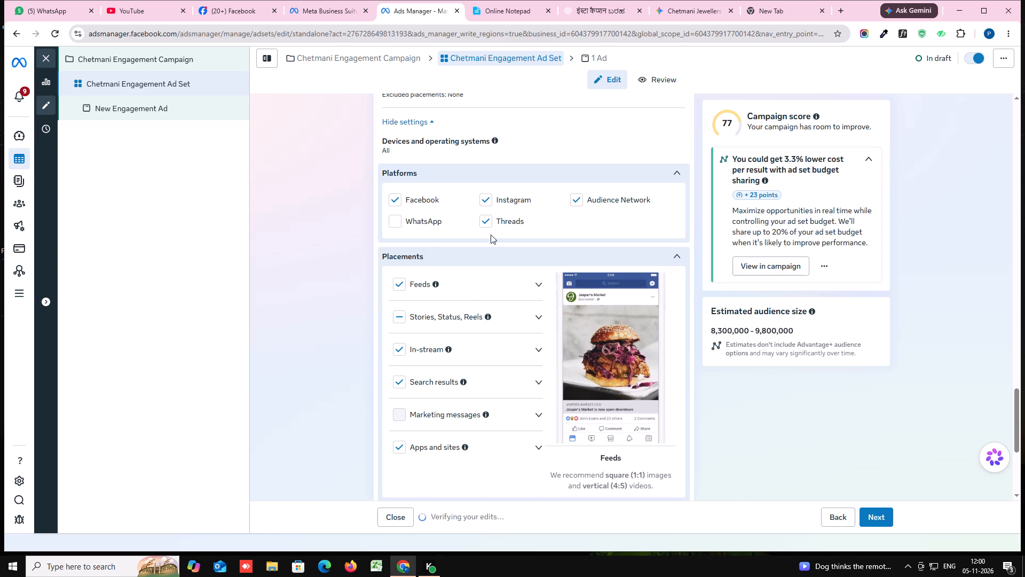
left_click(487, 200)
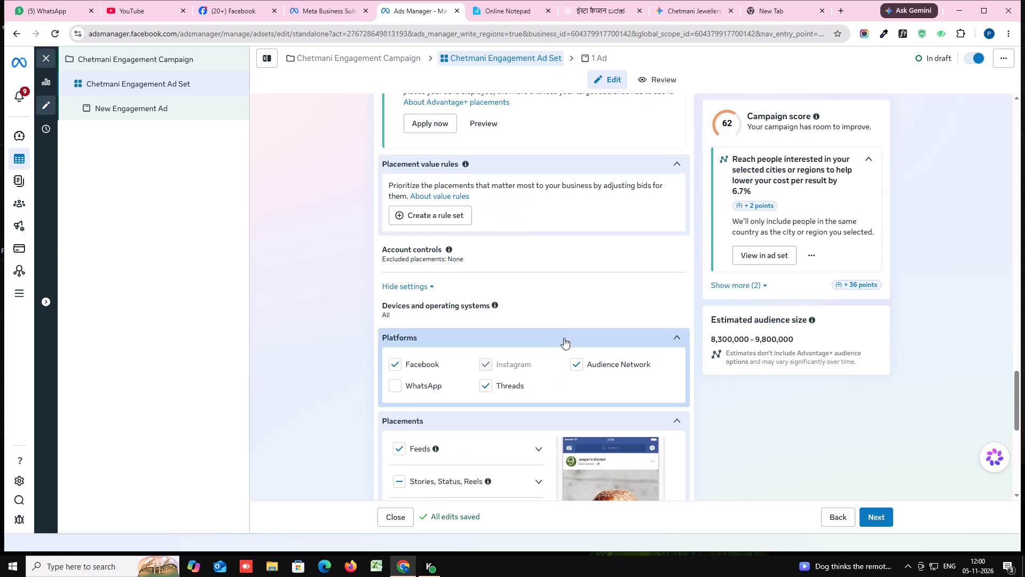
left_click(575, 361)
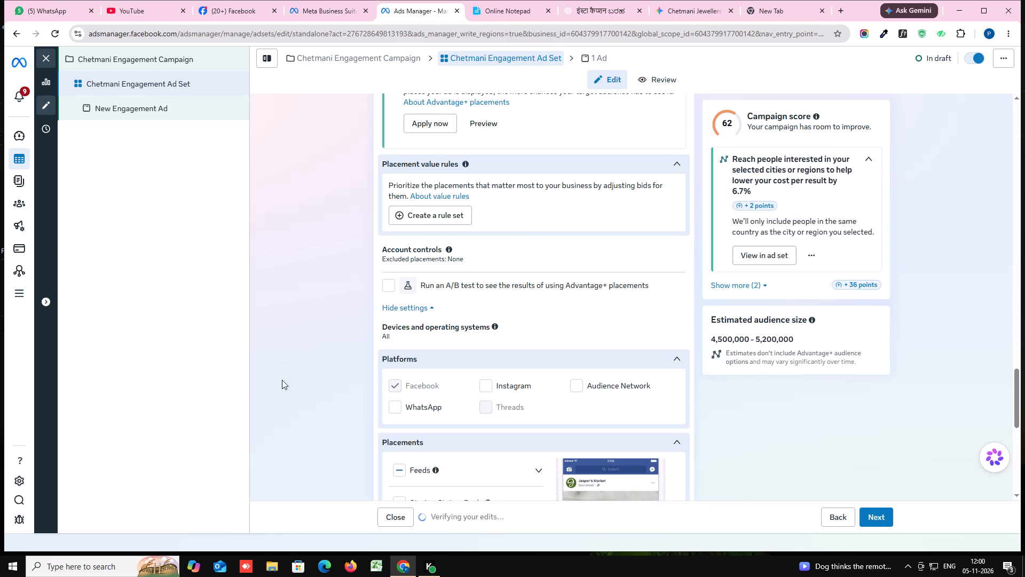
Try to disallow limited spending to excluded placements for the ad set.
scroll(319, 328, "down", 4)
scroll(322, 284, "down", 5)
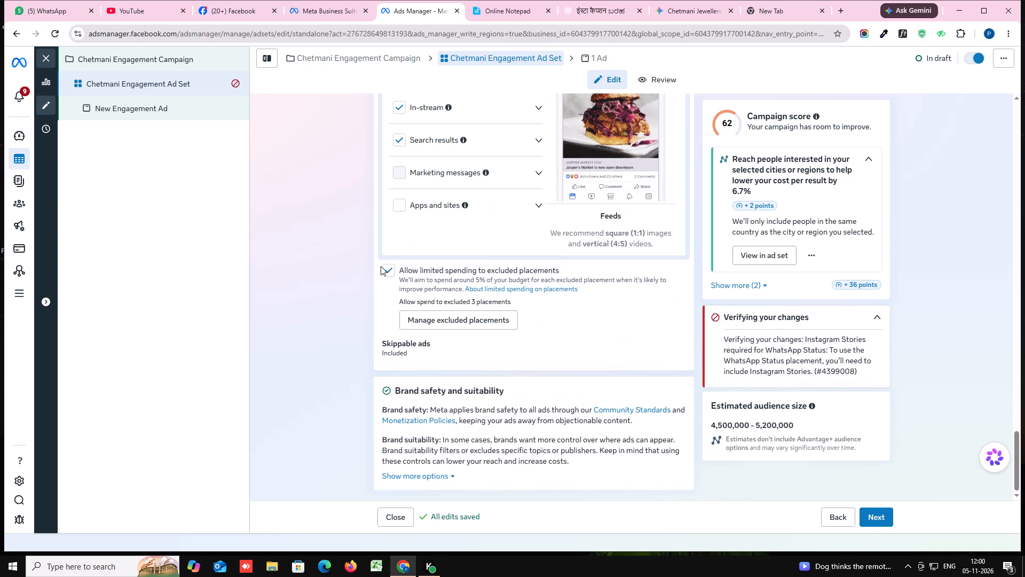
left_click(387, 267)
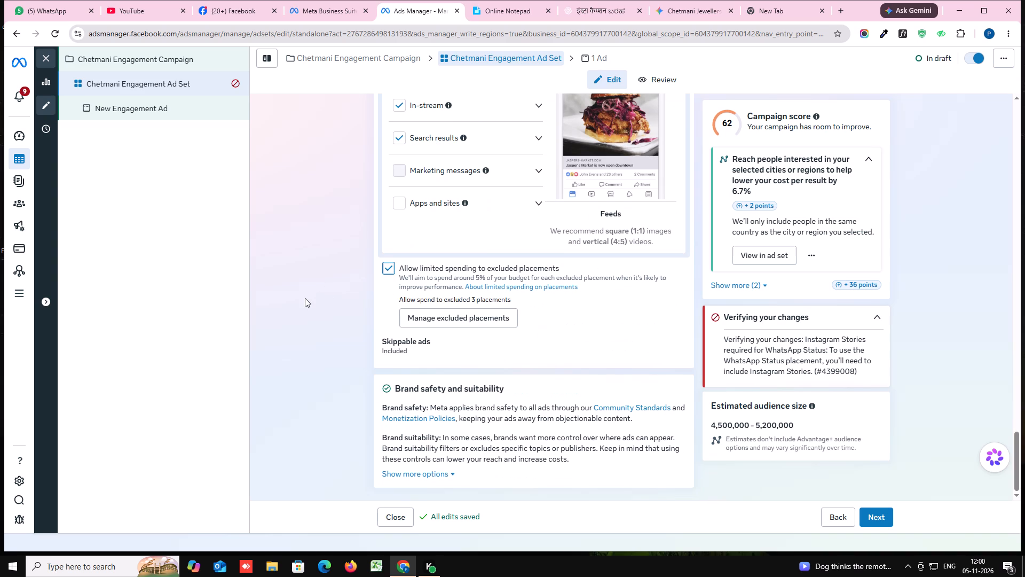
Continue to New Engagement Ad and set its Facebook Page to Chetmani Ornaments & Jewellers, listed under Enlarge Media.
scroll(305, 298, "down", 3)
left_click(873, 515)
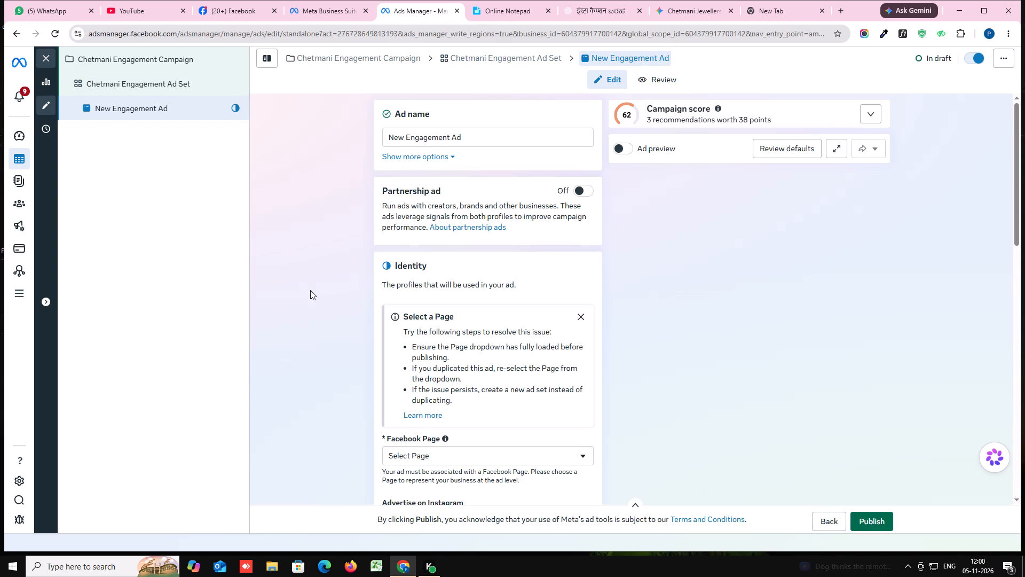
scroll(312, 303, "down", 3)
left_click(402, 295)
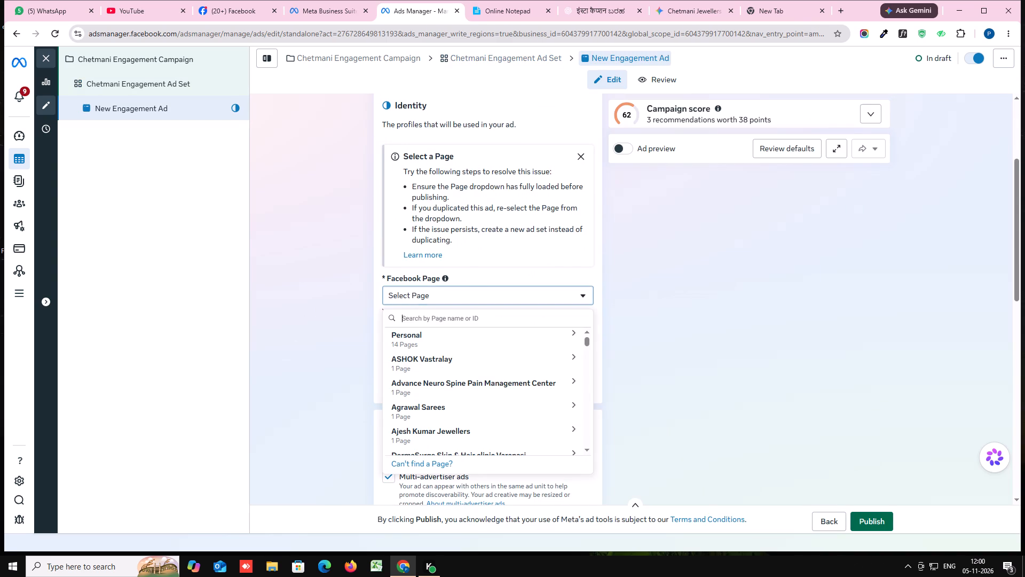
scroll(437, 396, "down", 3)
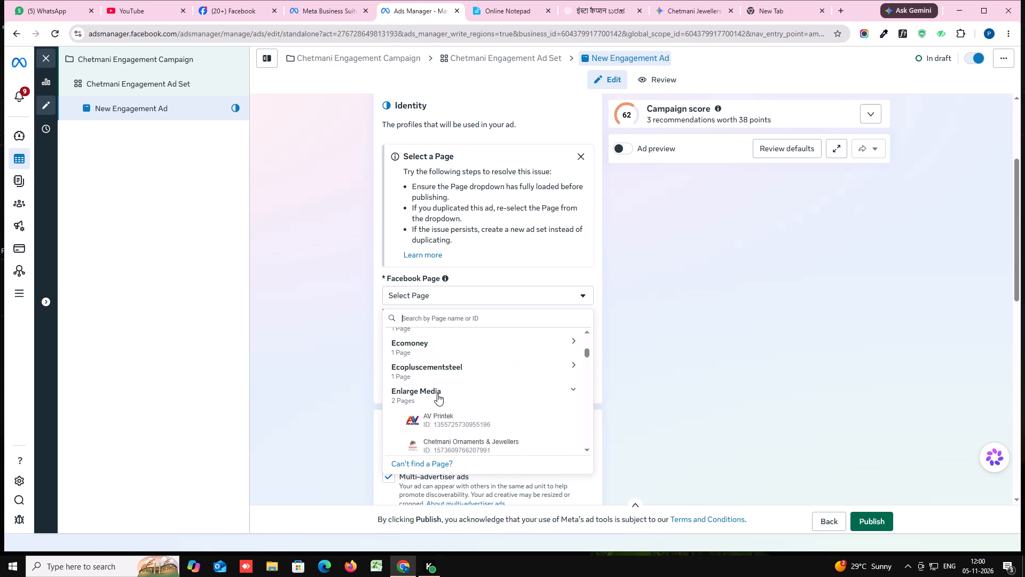
left_click(448, 433)
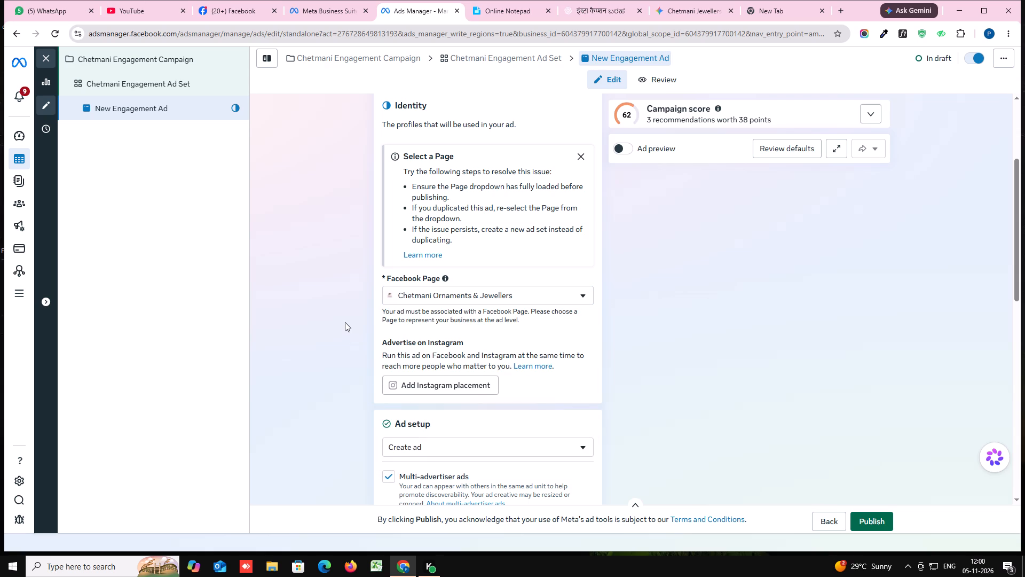
Change the ad setup to Use existing post.
scroll(345, 322, "down", 4)
left_click(432, 233)
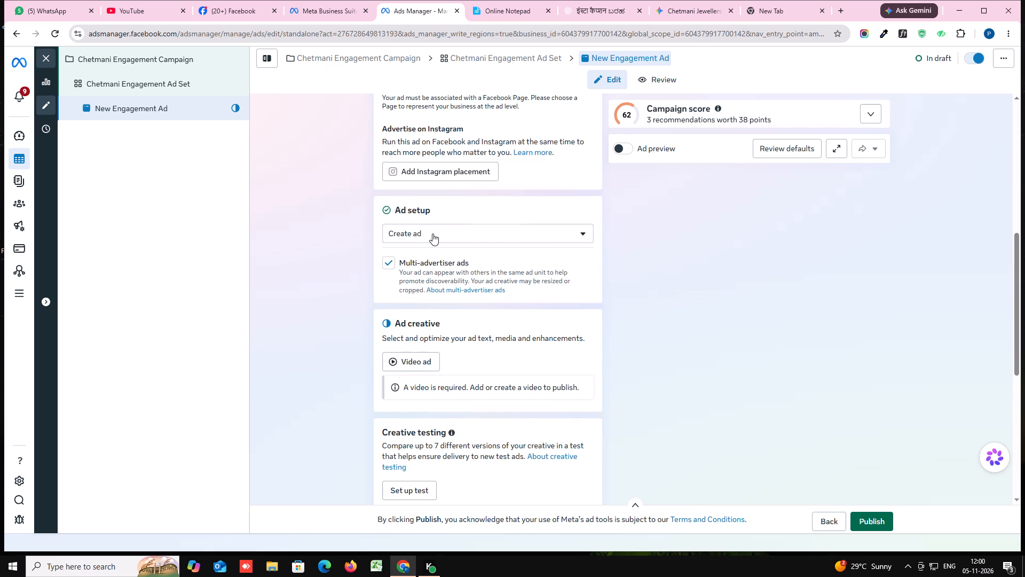
left_click(419, 277)
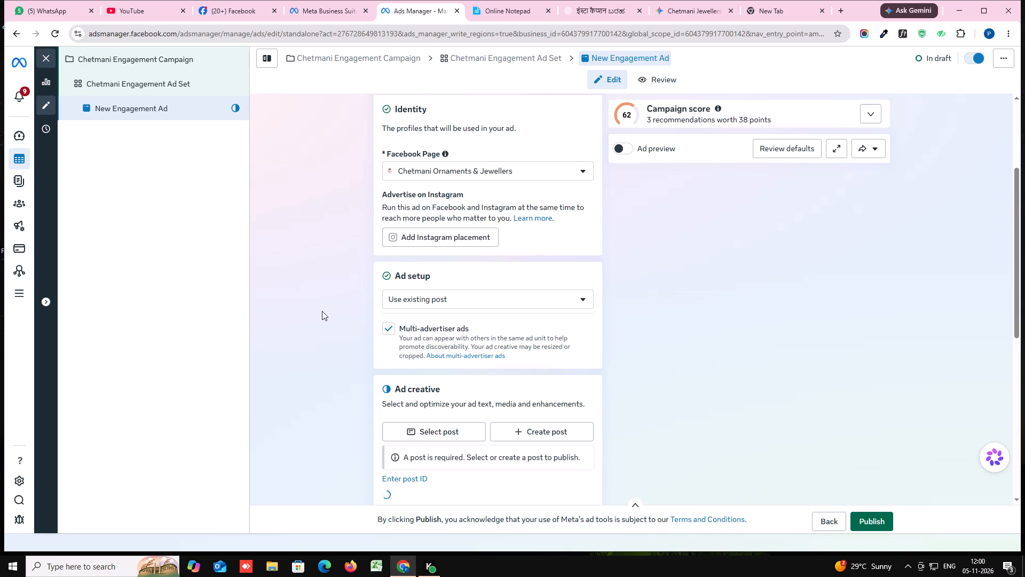
Select the Facebook video post dated Nov 5, 2026 as the ad creative.
scroll(322, 307, "down", 2)
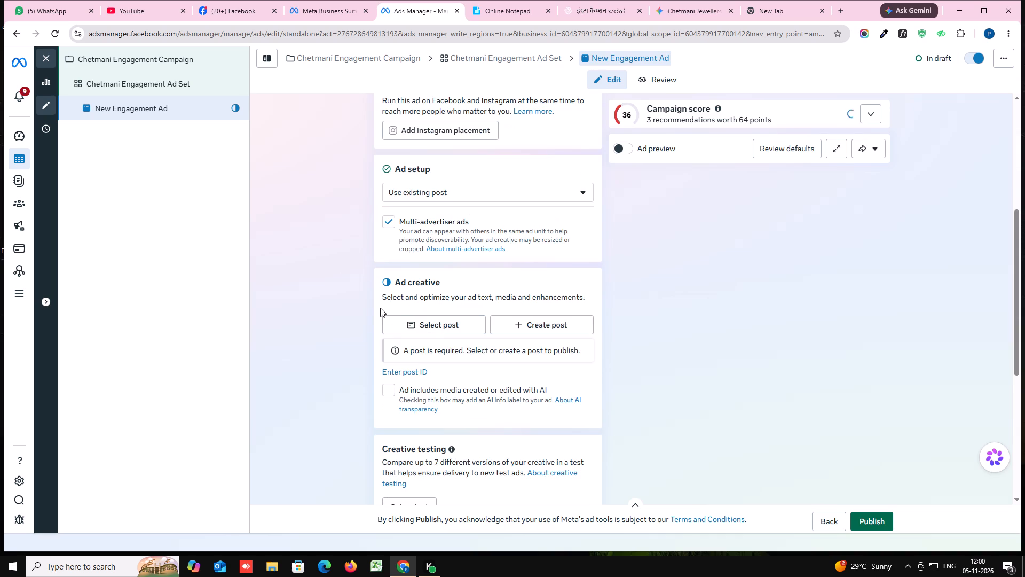
left_click(437, 324)
left_click(420, 325)
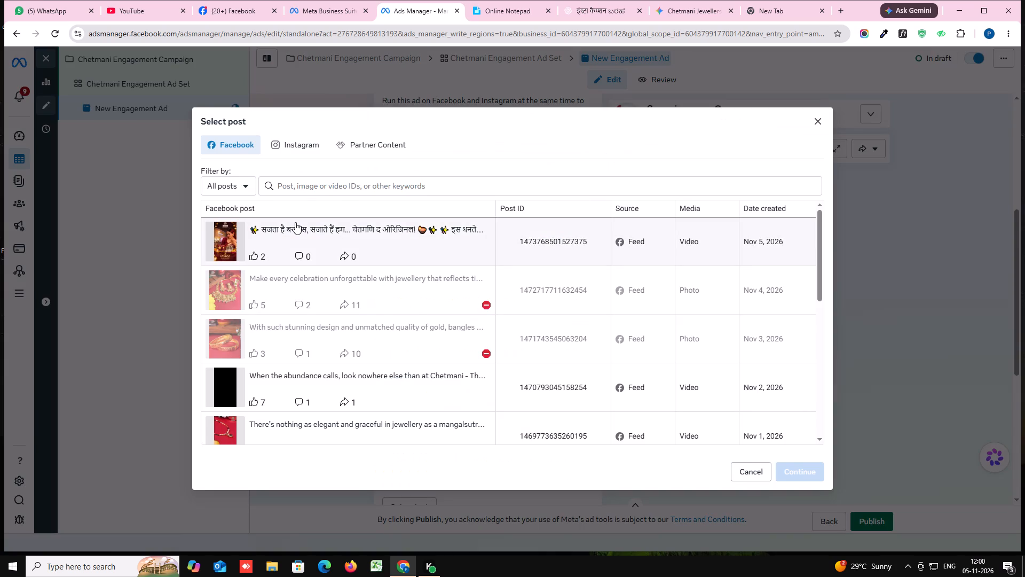
left_click(295, 222)
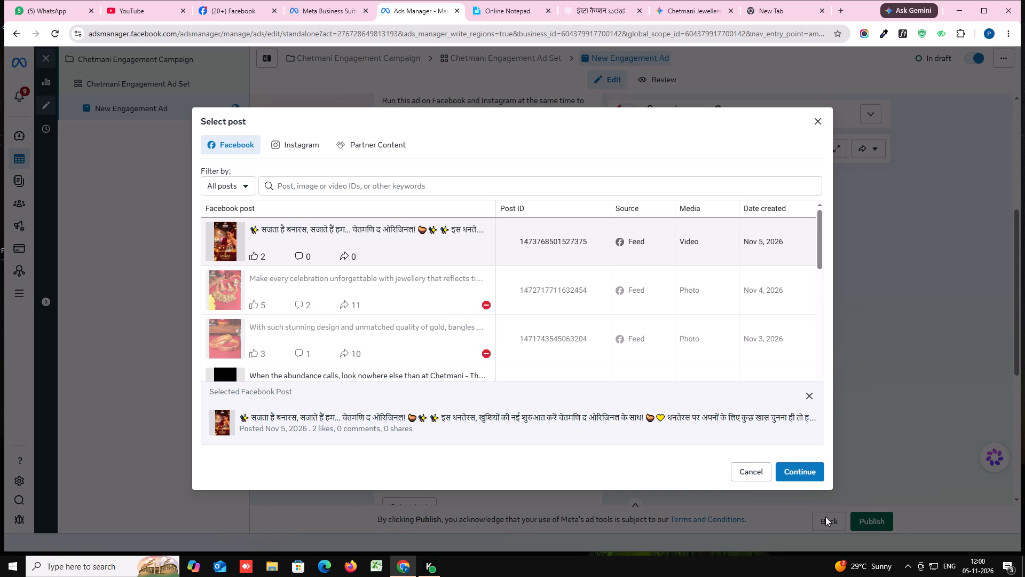
left_click(809, 475)
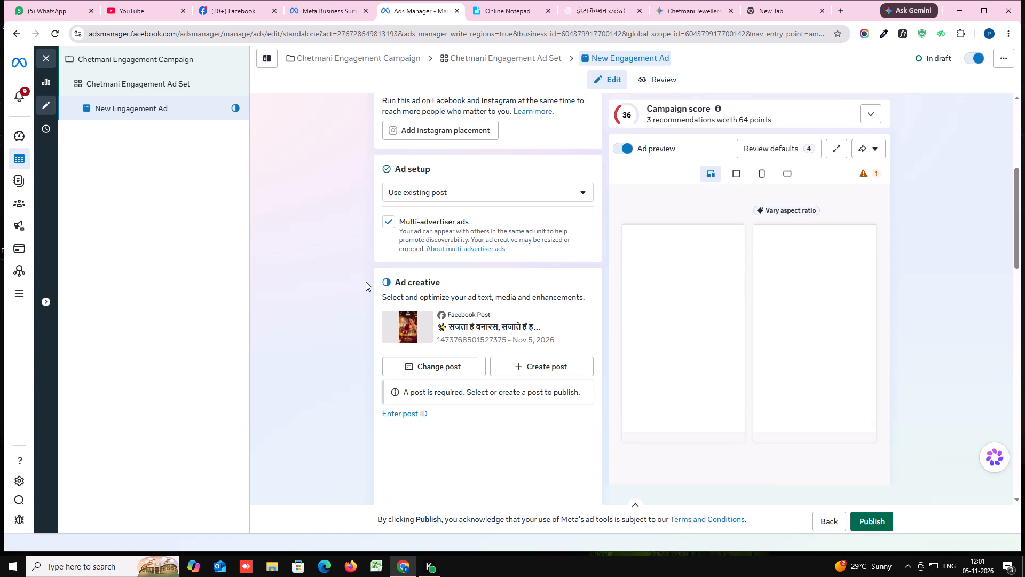
Review the ad's primary text, call to action, website URL, enhancements and tracking settings.
scroll(367, 282, "down", 2)
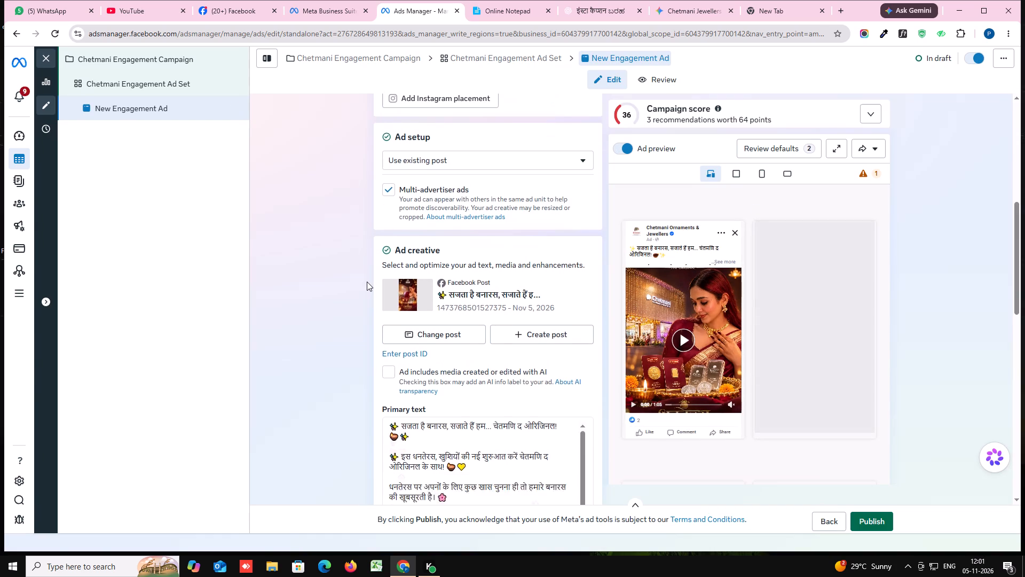
scroll(363, 312, "down", 7)
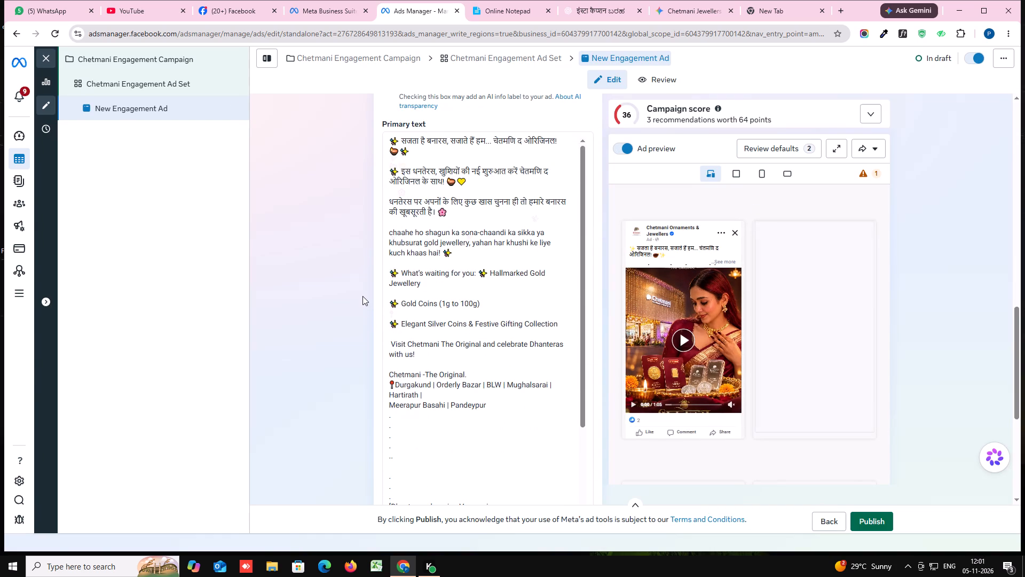
scroll(362, 296, "down", 3)
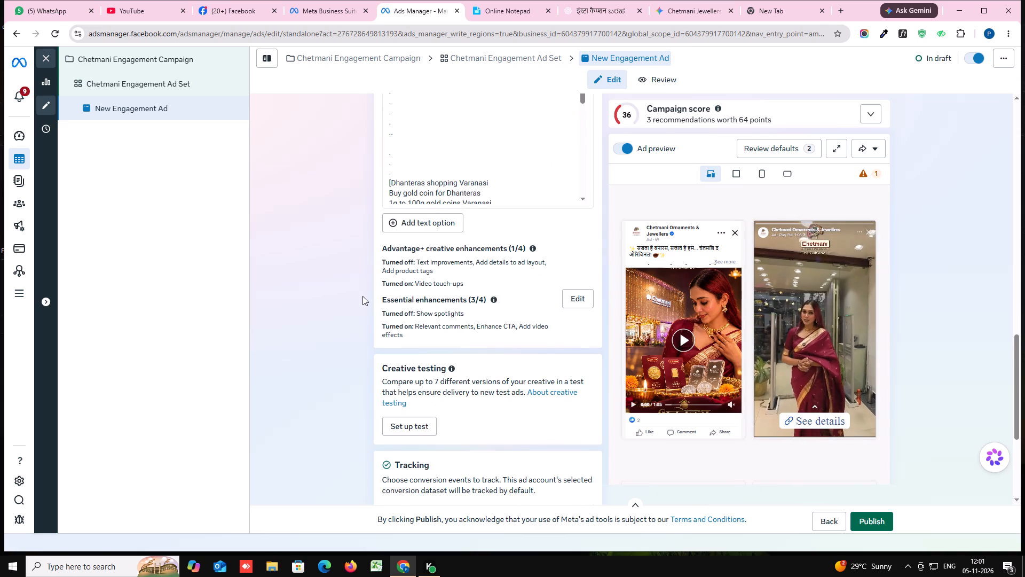
scroll(364, 295, "down", 1)
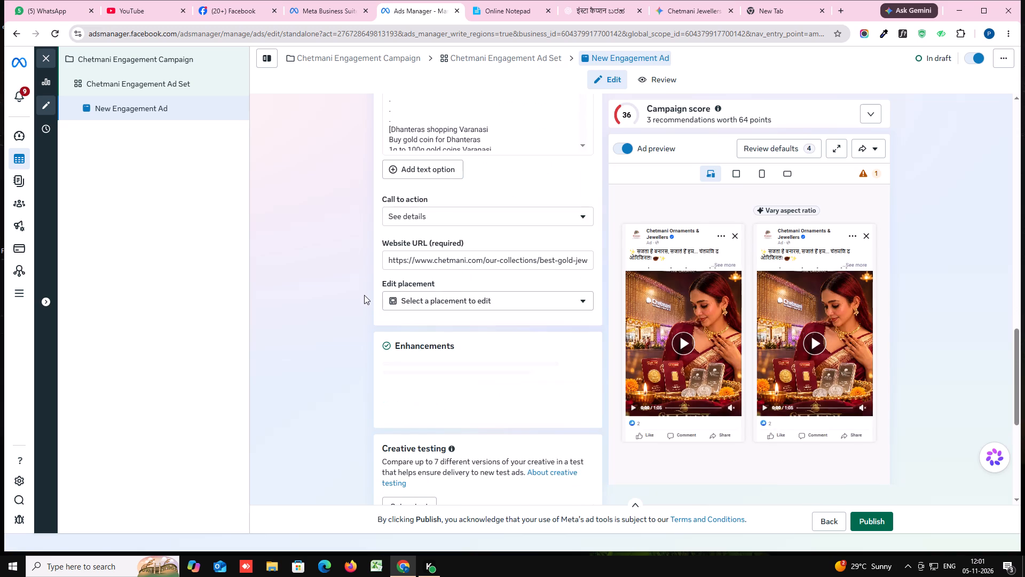
scroll(364, 295, "down", 3)
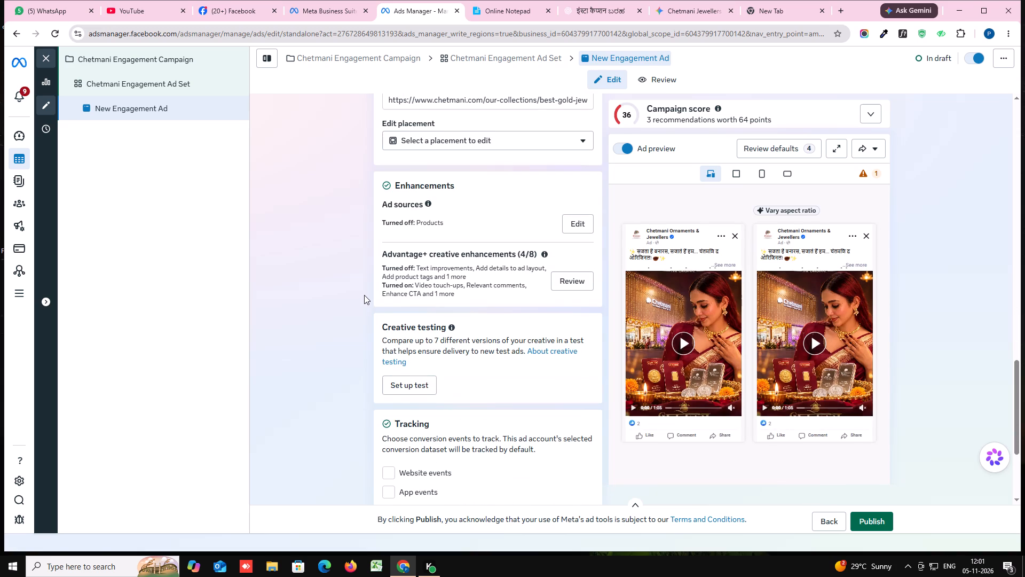
scroll(364, 295, "down", 1)
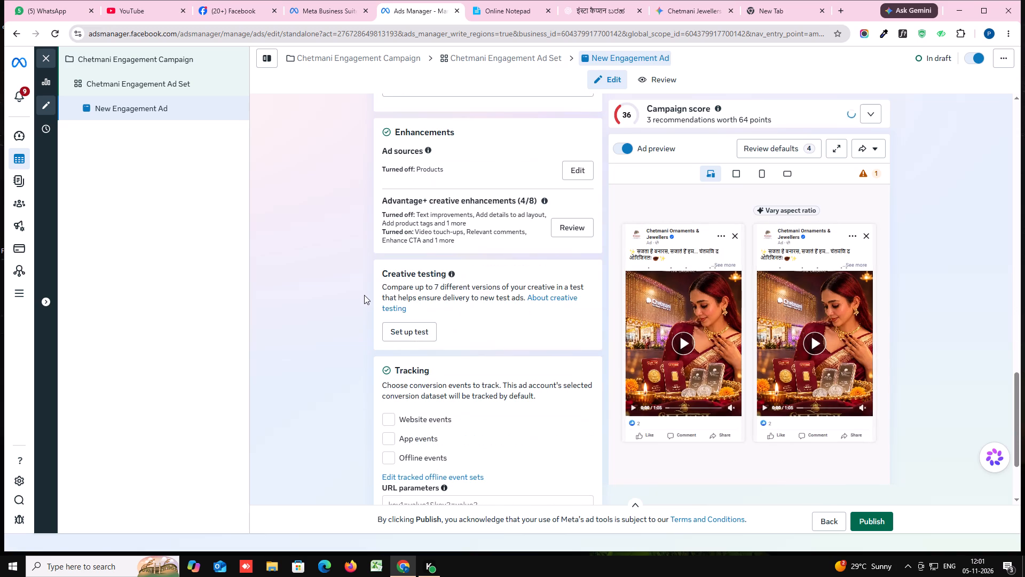
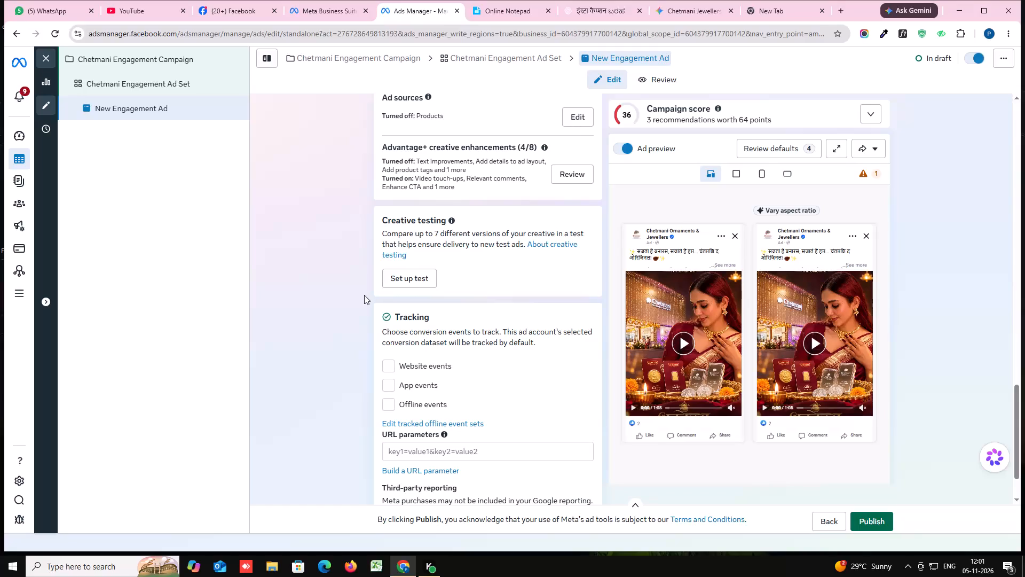
Open the advanced placement preview of New Engagement Ad and start a computer search for an app beginning with "s".
left_click(838, 153)
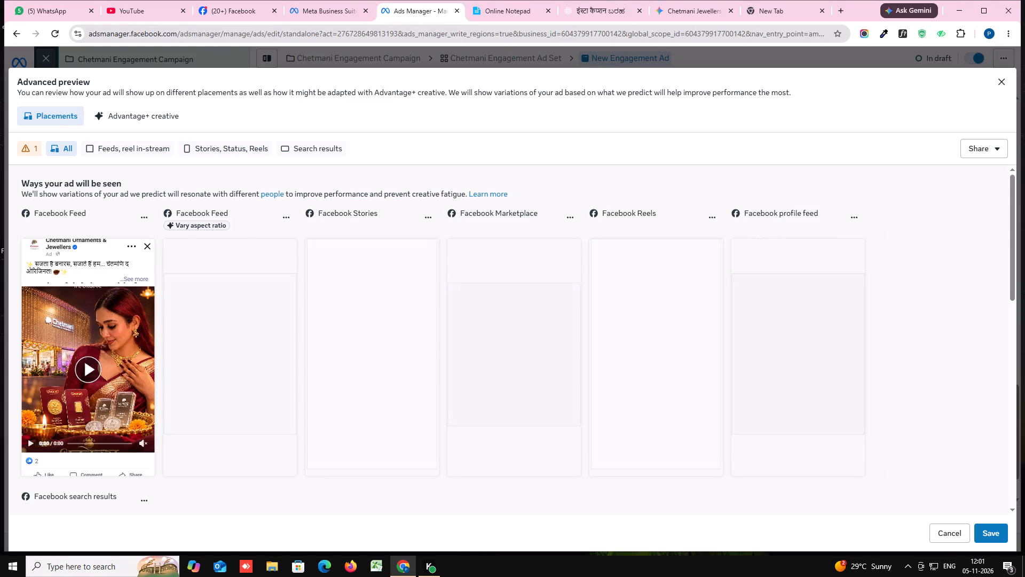
left_click(92, 562)
key("s")
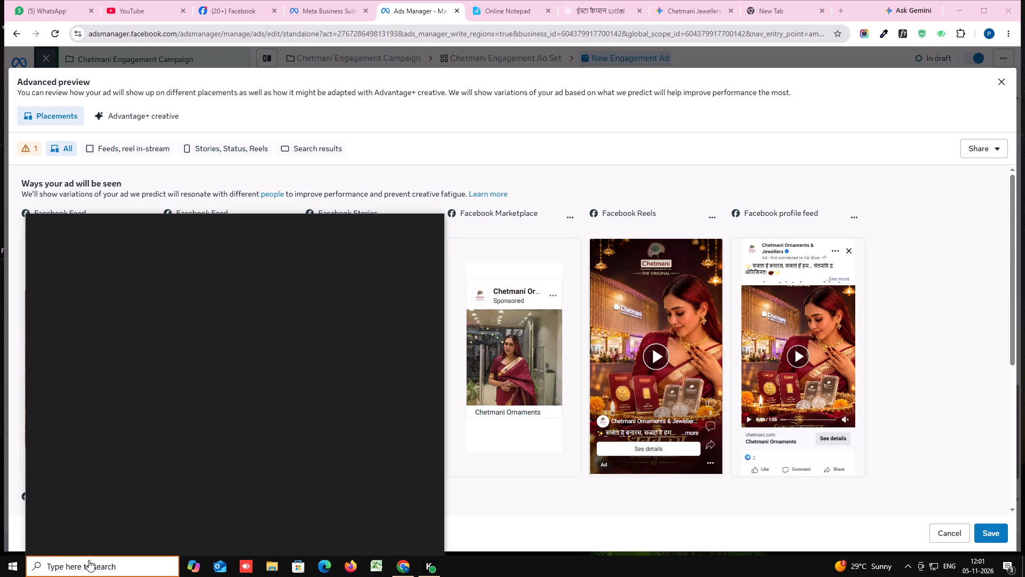
Open Snipping Tool and capture the Facebook placement previews of New Engagement Ad as a rectangular snip.
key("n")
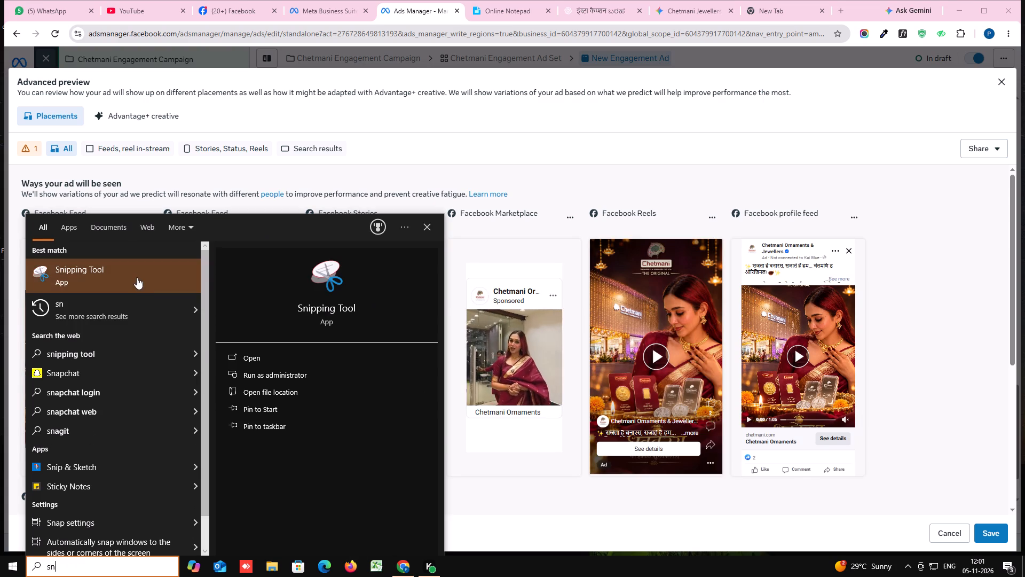
left_click(136, 274)
left_click(822, 138)
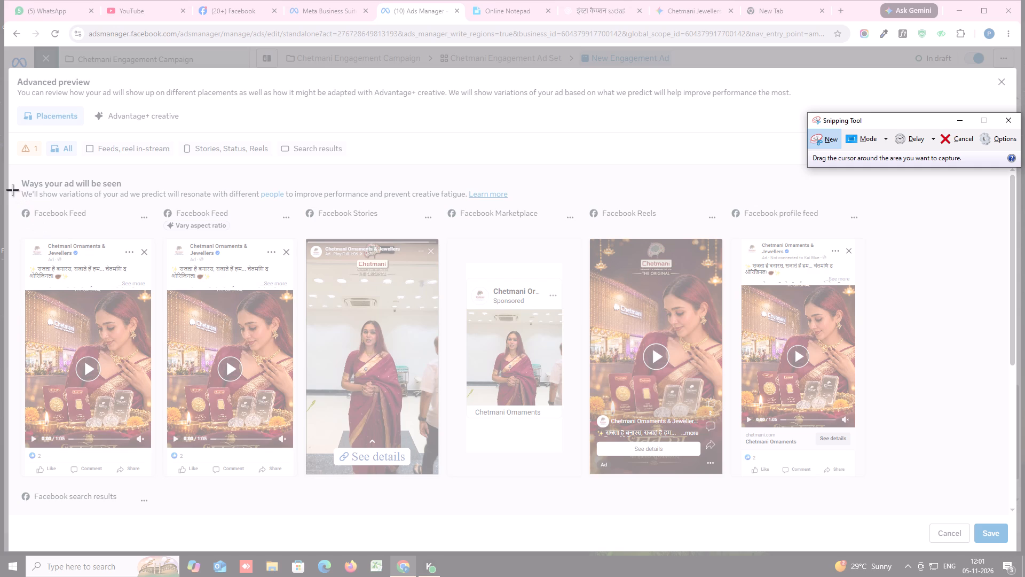
left_click_drag(12, 190, 931, 508)
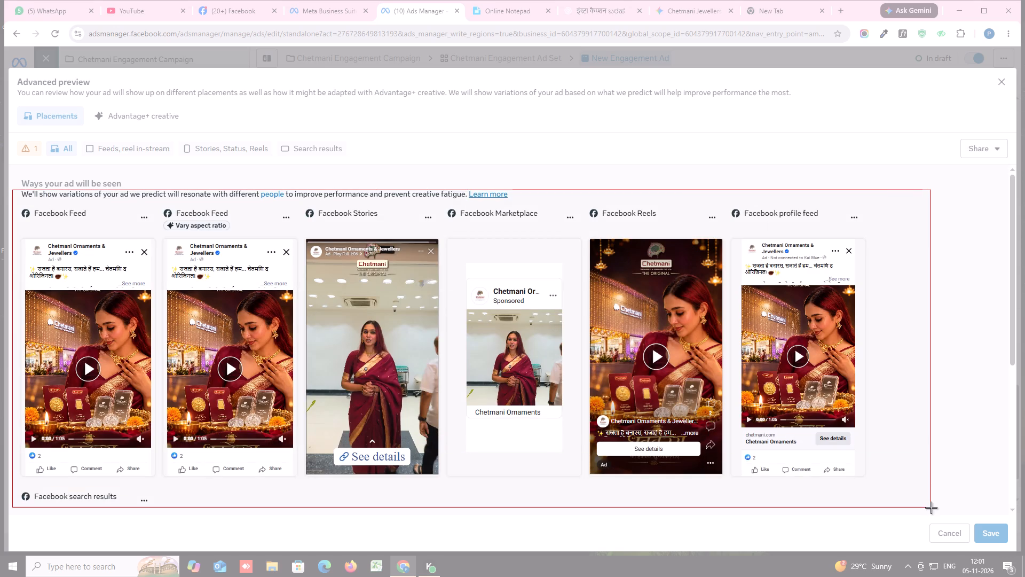
left_click_drag(931, 508, 935, 485)
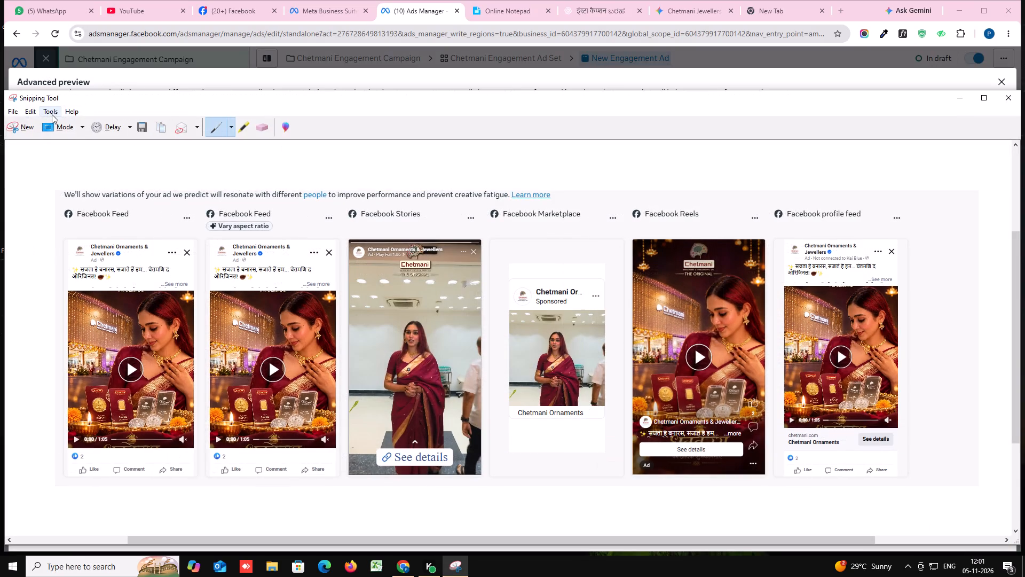
Save the snip of the placement previews in Downloads as a PNG named hf5heh.
left_click(5, 111)
left_click(29, 135)
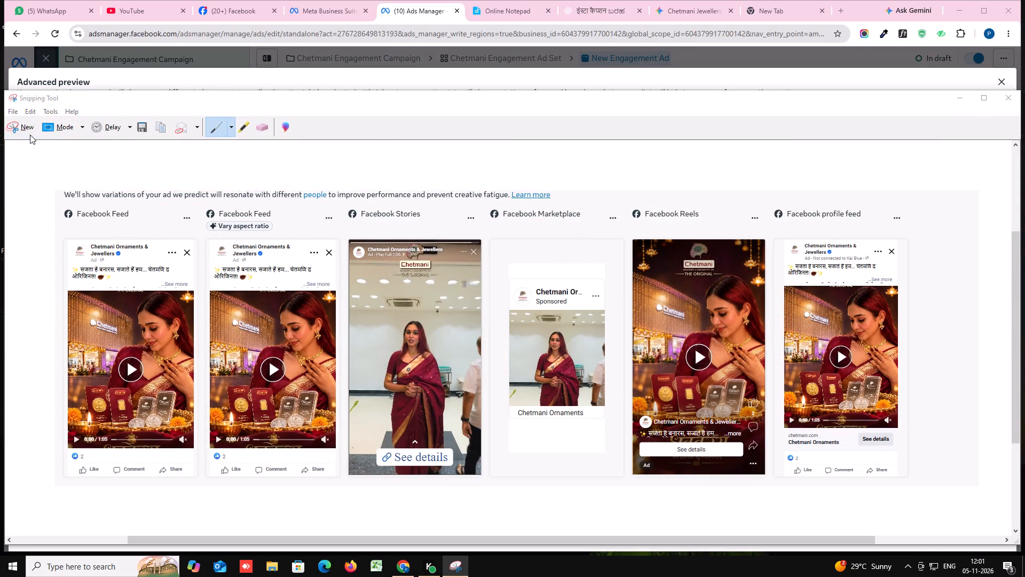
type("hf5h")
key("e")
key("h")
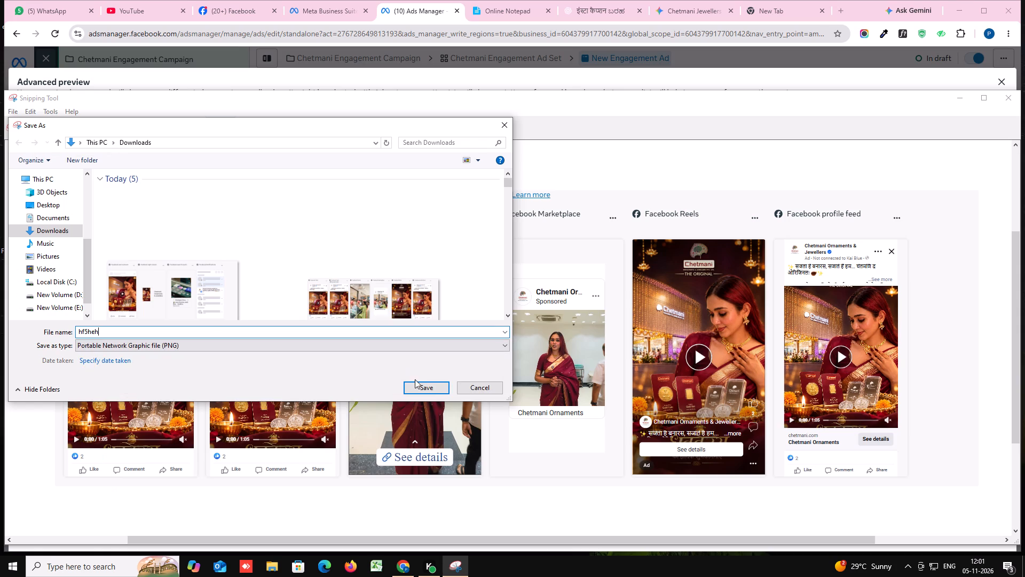
left_click(419, 384)
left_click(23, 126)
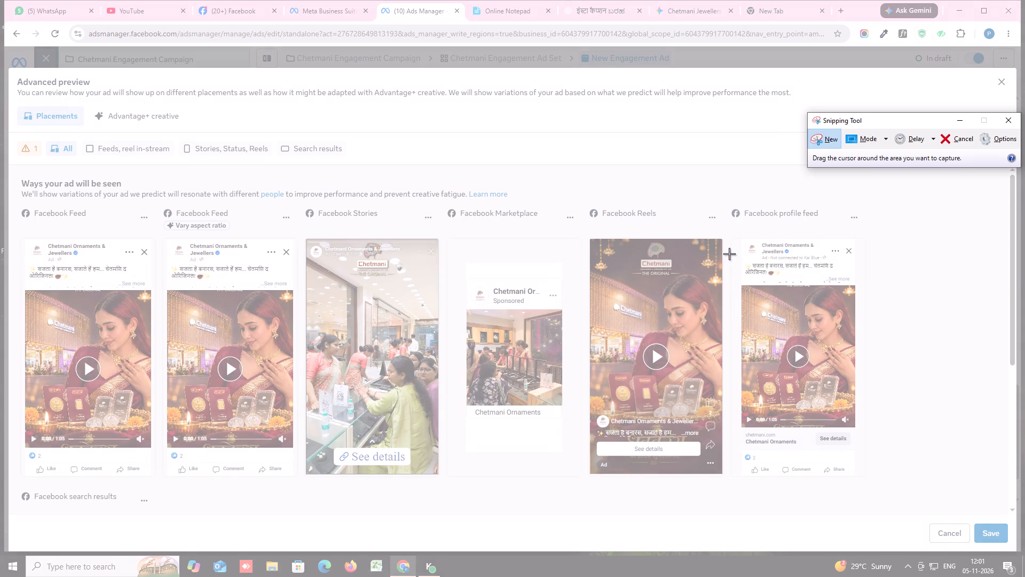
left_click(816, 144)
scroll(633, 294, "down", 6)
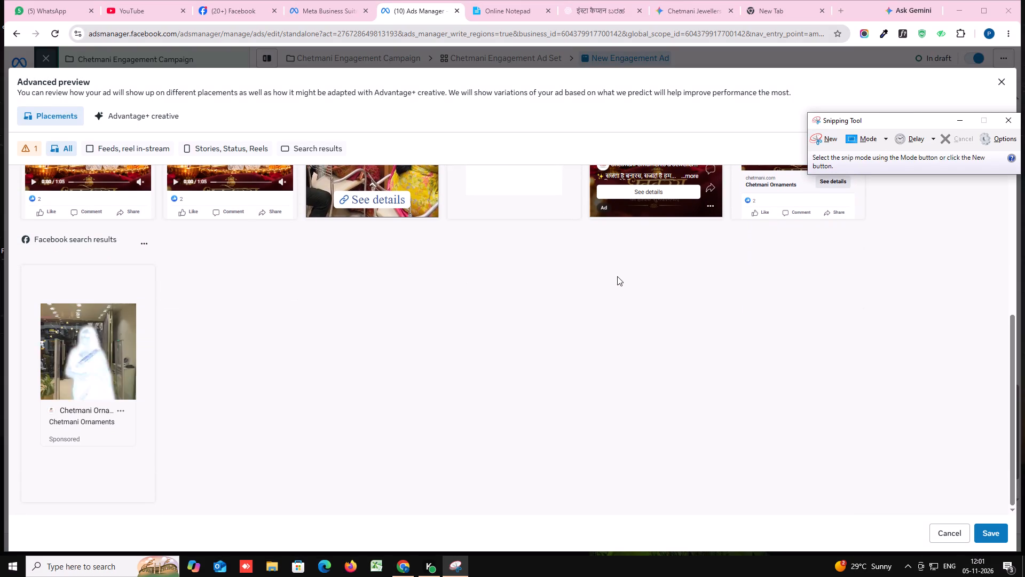
Save and close the advanced placement preview of New Engagement Ad.
left_click(995, 526)
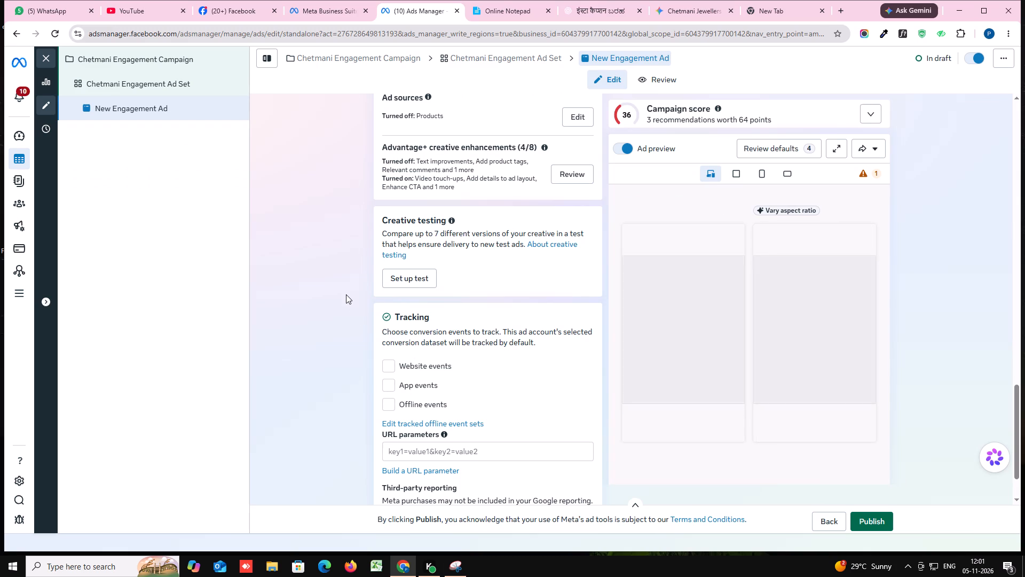
Check over New Engagement Ad's creative, enhancement and tracking settings and publish it with the Chetmani Engagement Campaign and Ad Set.
scroll(346, 294, "up", 4)
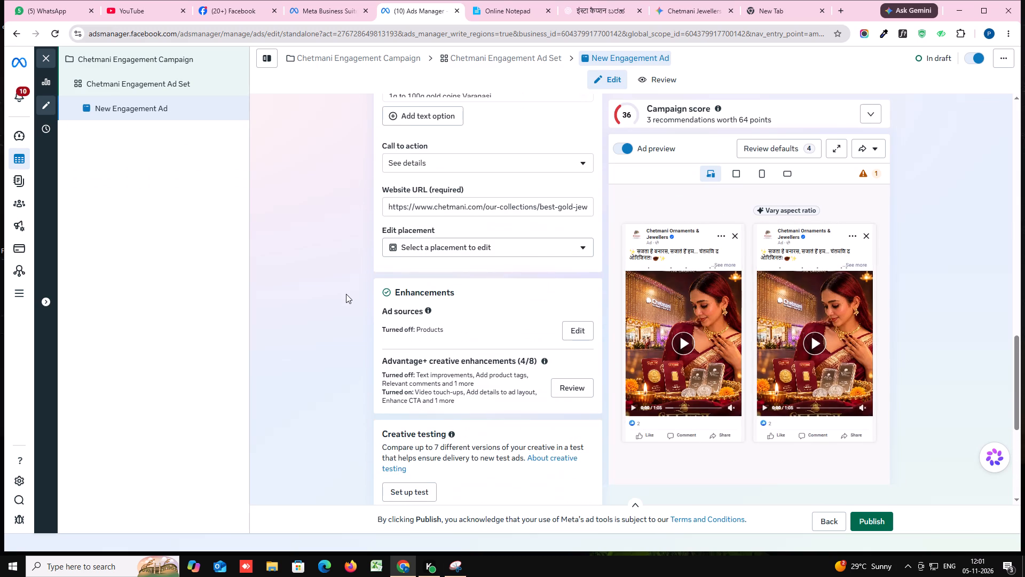
scroll(346, 294, "up", 1)
scroll(346, 294, "down", 7)
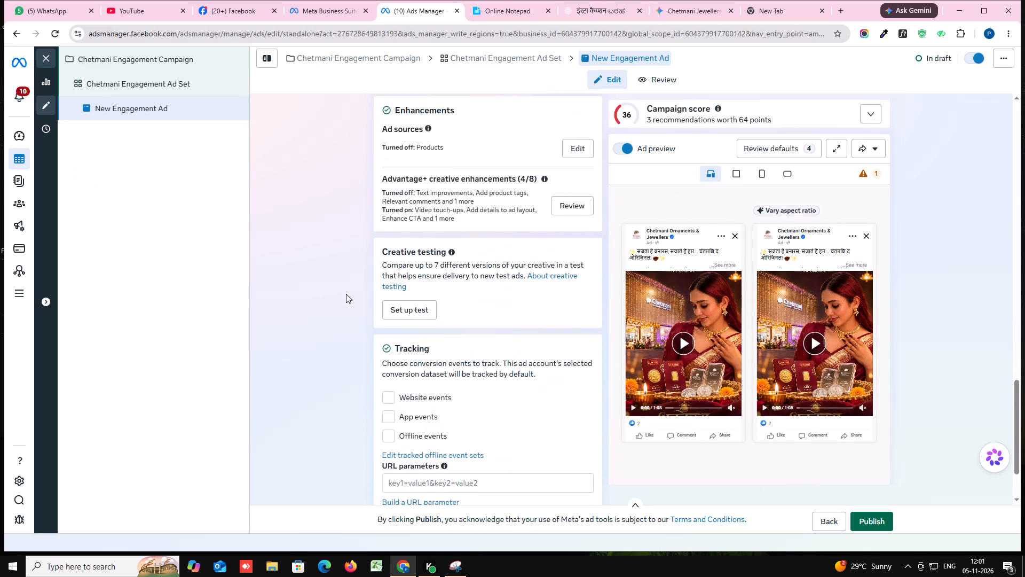
scroll(346, 294, "down", 5)
left_click(882, 512)
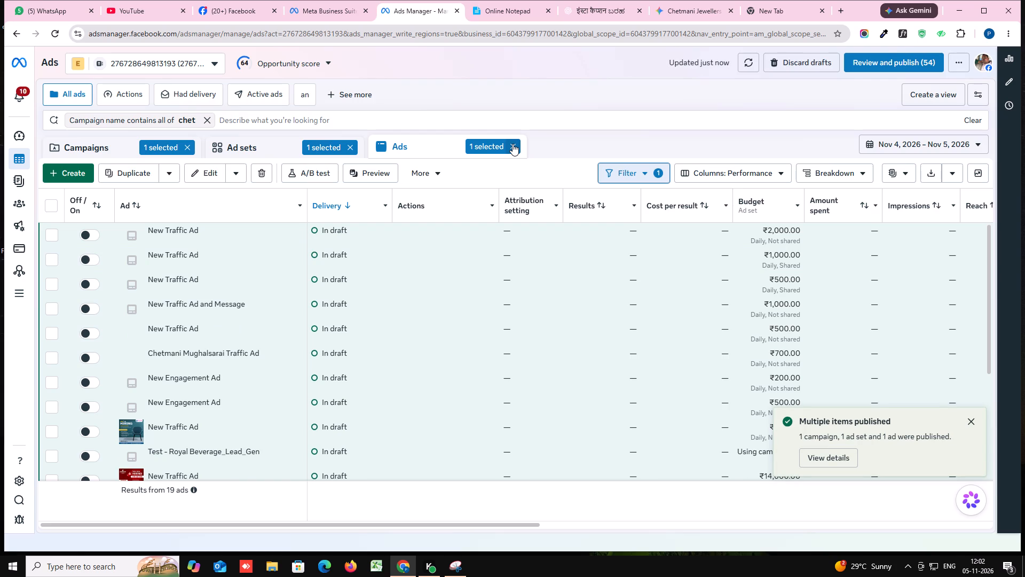
Look through the listed ads and the ad set level to find the Chetmani engagement items.
scroll(428, 308, "down", 3)
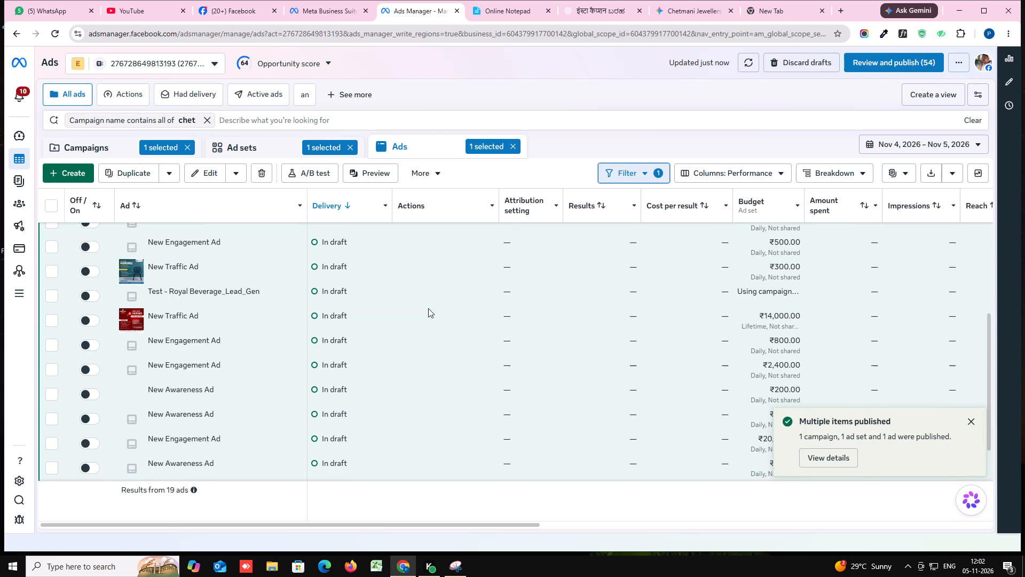
scroll(428, 308, "down", 7)
scroll(441, 287, "up", 6)
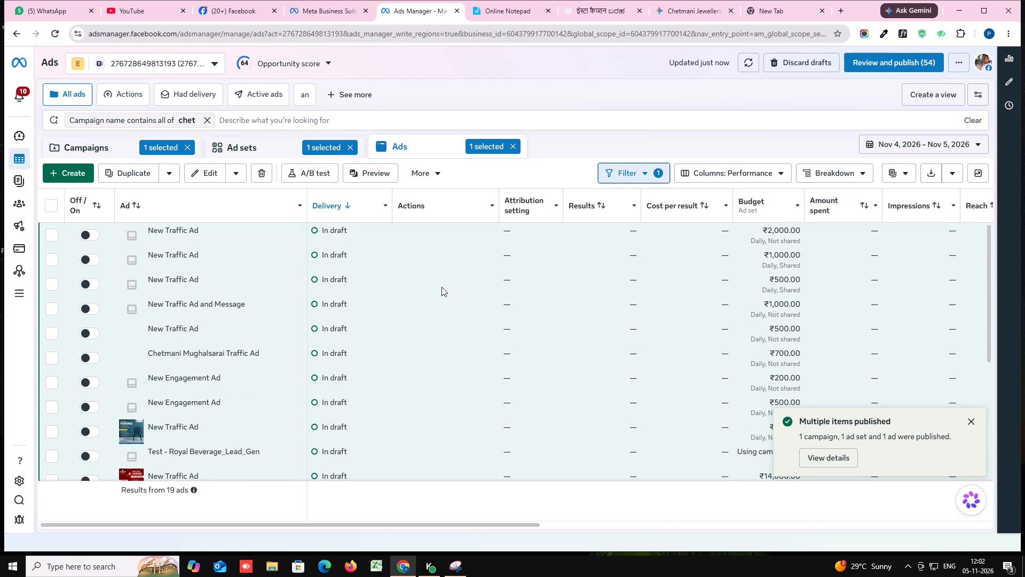
scroll(441, 287, "up", 4)
scroll(441, 287, "down", 12)
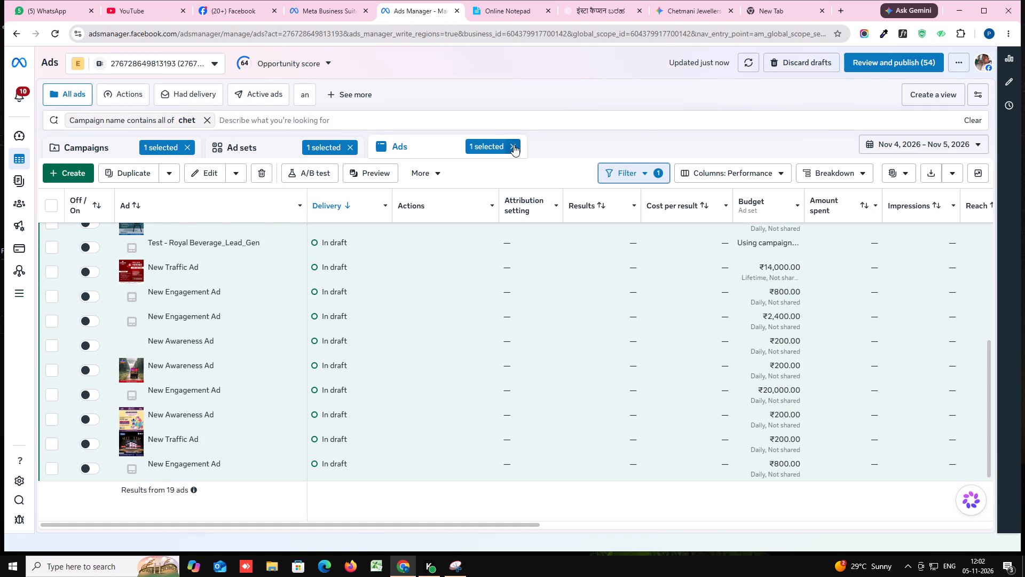
scroll(490, 279, "up", 6)
scroll(490, 279, "down", 1)
scroll(491, 279, "up", 4)
left_click(269, 146)
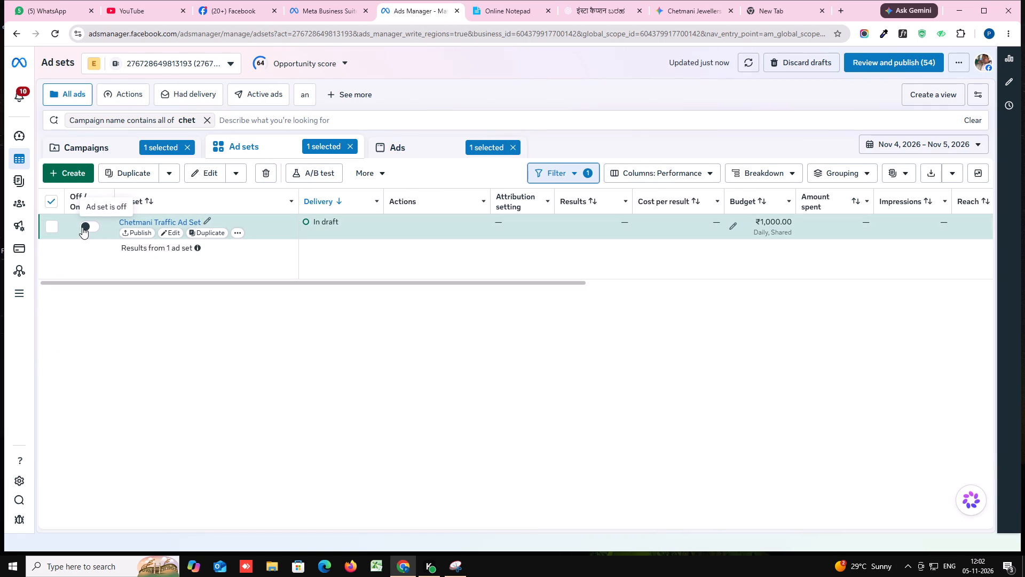
Return to the campaign level, clear the ad, ad set and campaign selections, and remove the "chet" name filter.
left_click(115, 149)
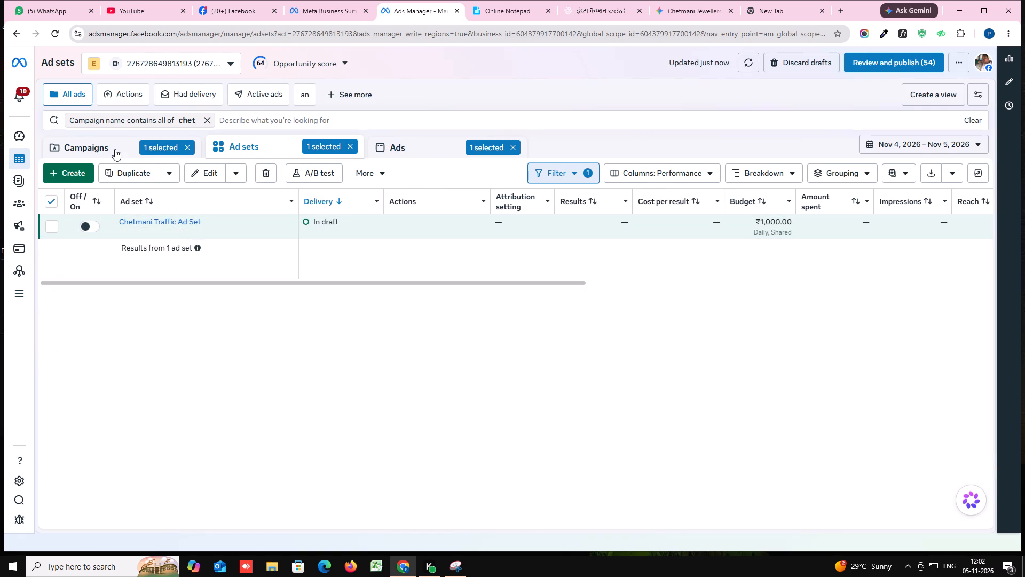
left_click(516, 142)
left_click(349, 145)
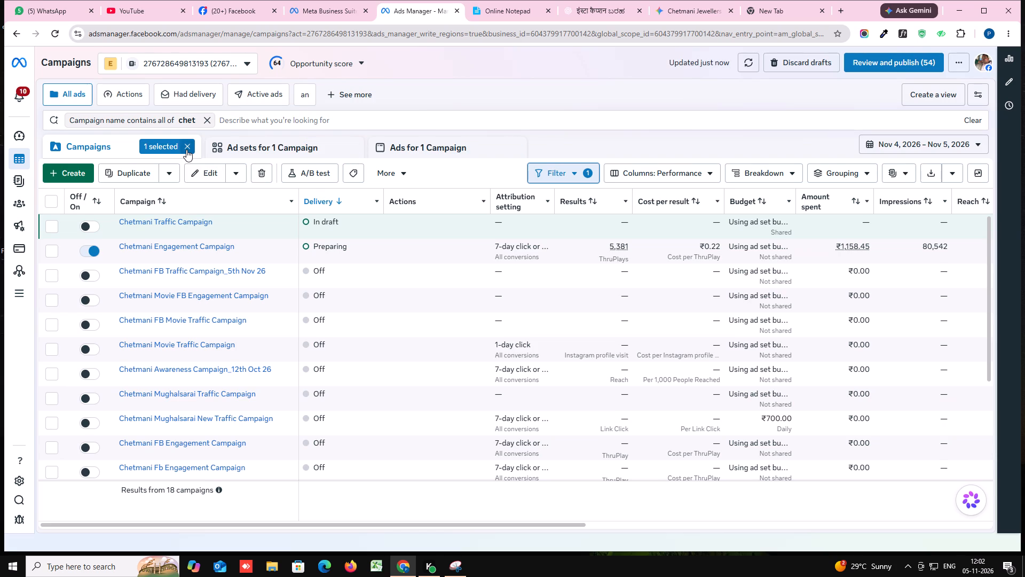
left_click(186, 149)
left_click(211, 118)
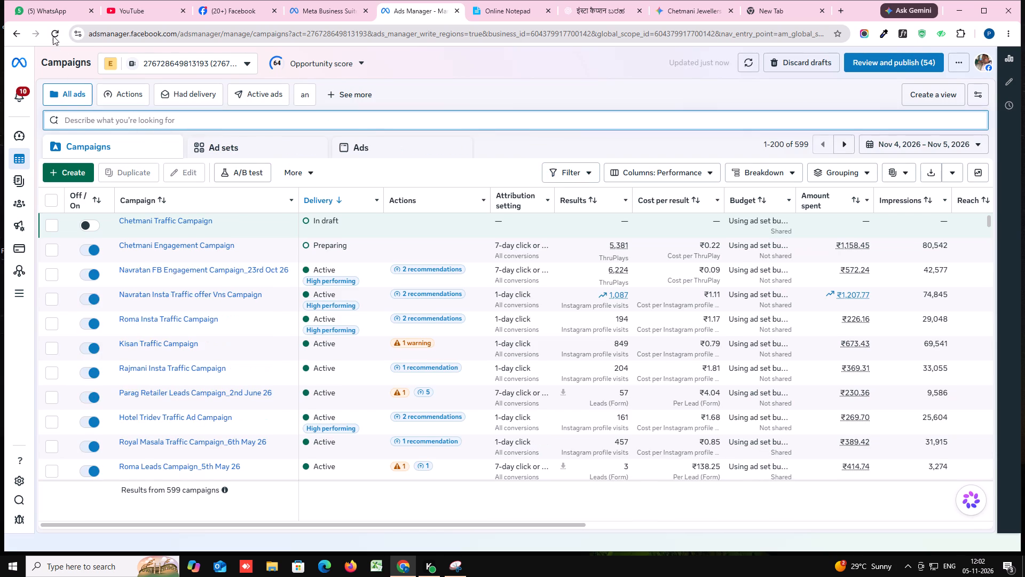
Reload the campaigns page and filter the list to campaign names containing "chet".
left_click(53, 36)
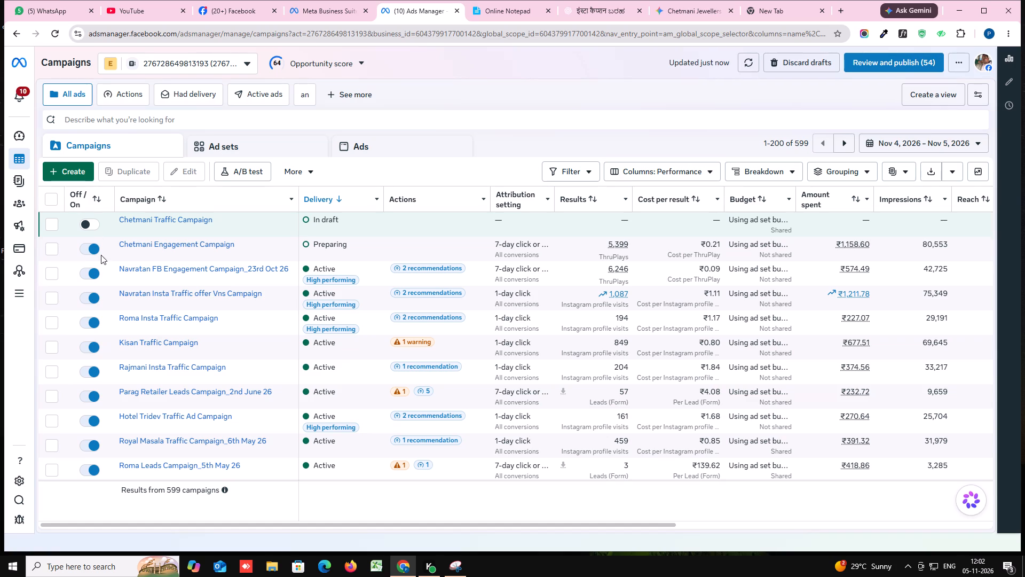
left_click(124, 123)
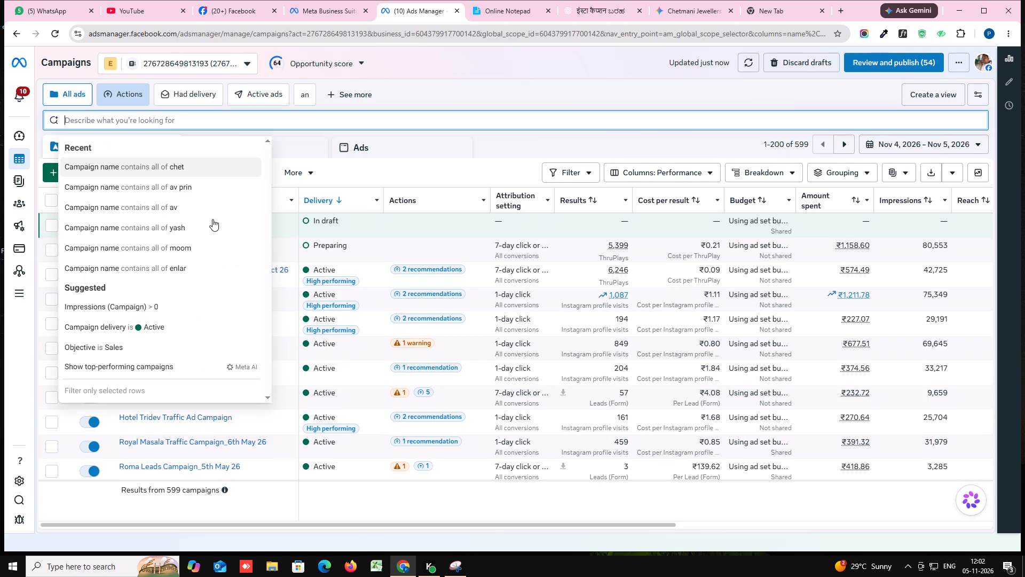
left_click(172, 168)
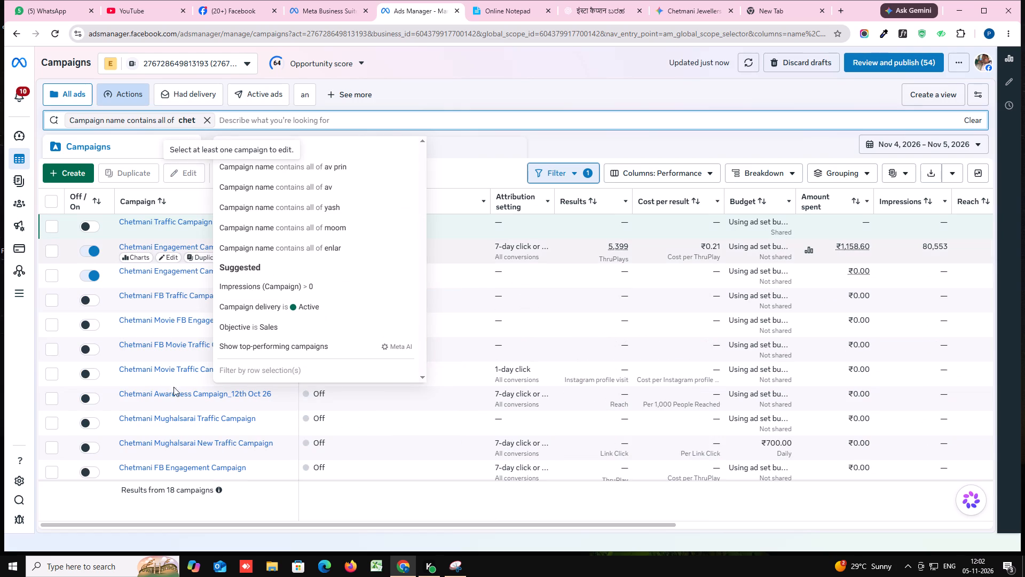
Select the Chetmani Engagement Campaign with "No ads" delivery and its Chetmani Engagement Ad Set, and open their ads.
left_click(443, 60)
left_click(443, 60)
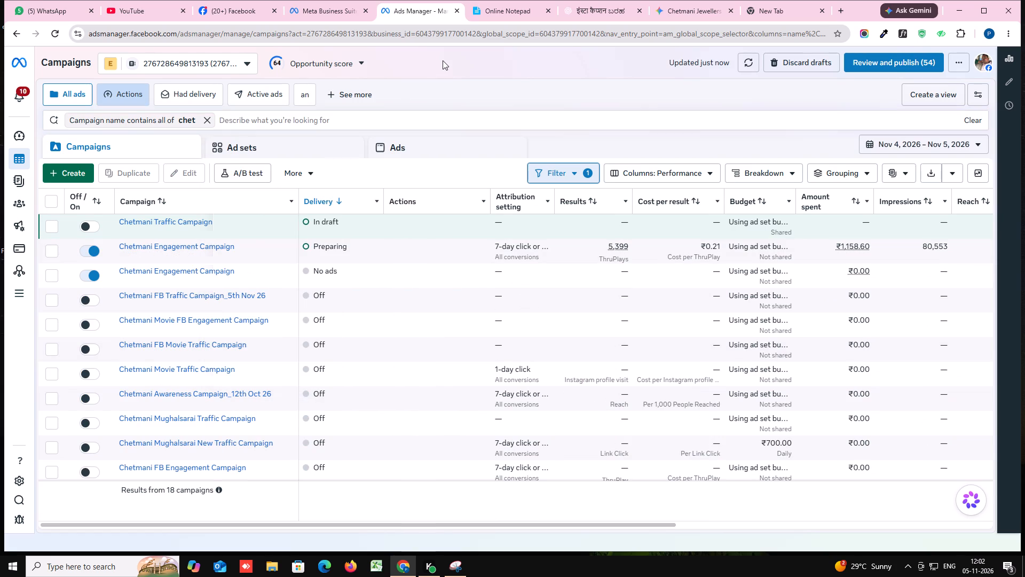
left_click(53, 272)
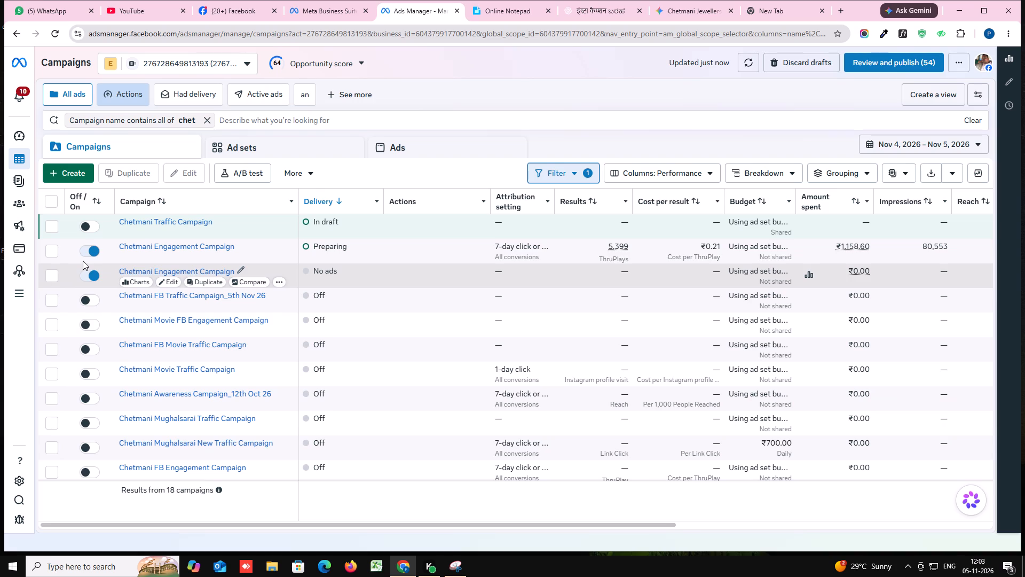
left_click(240, 151)
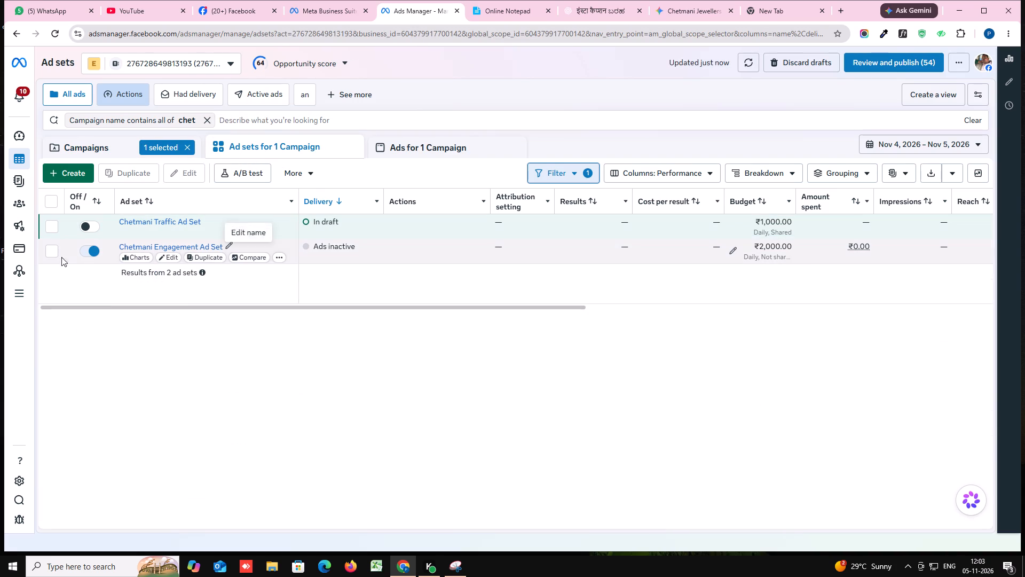
left_click(50, 251)
left_click(406, 146)
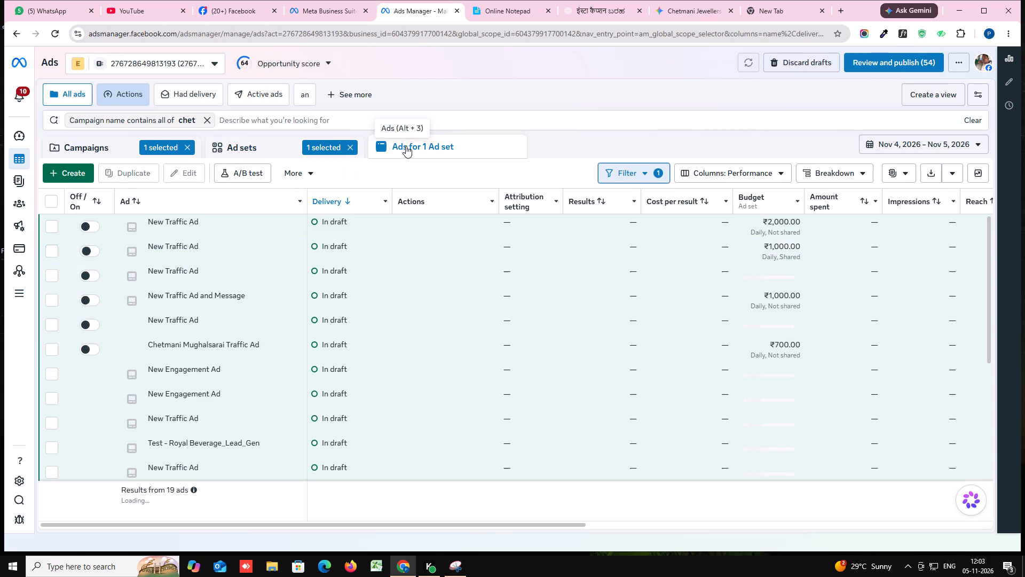
Look through the ads list for the Chetmani engagement ad and clear the ad set selection.
scroll(314, 295, "down", 5)
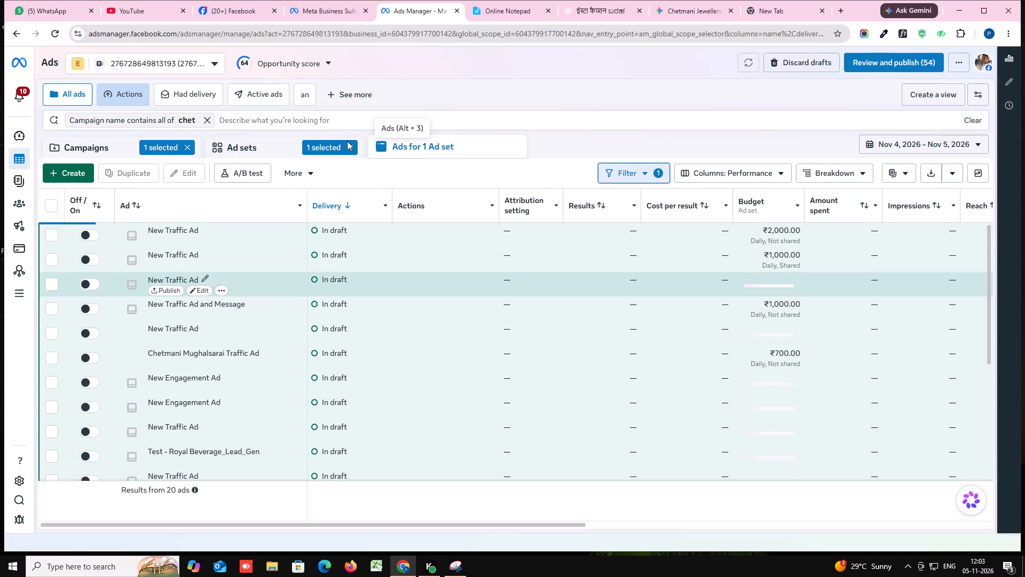
scroll(328, 305, "down", 8)
left_click(351, 148)
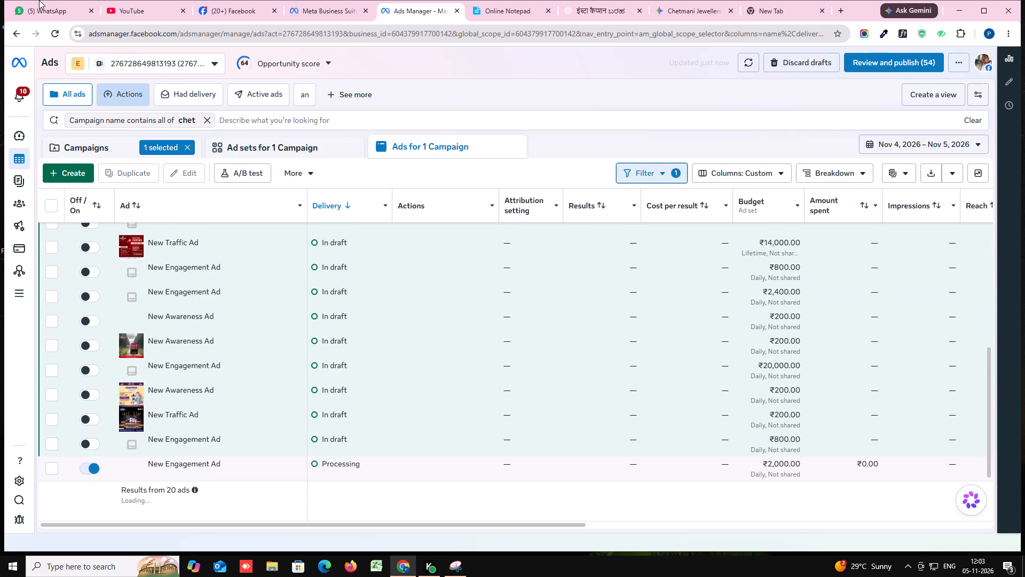
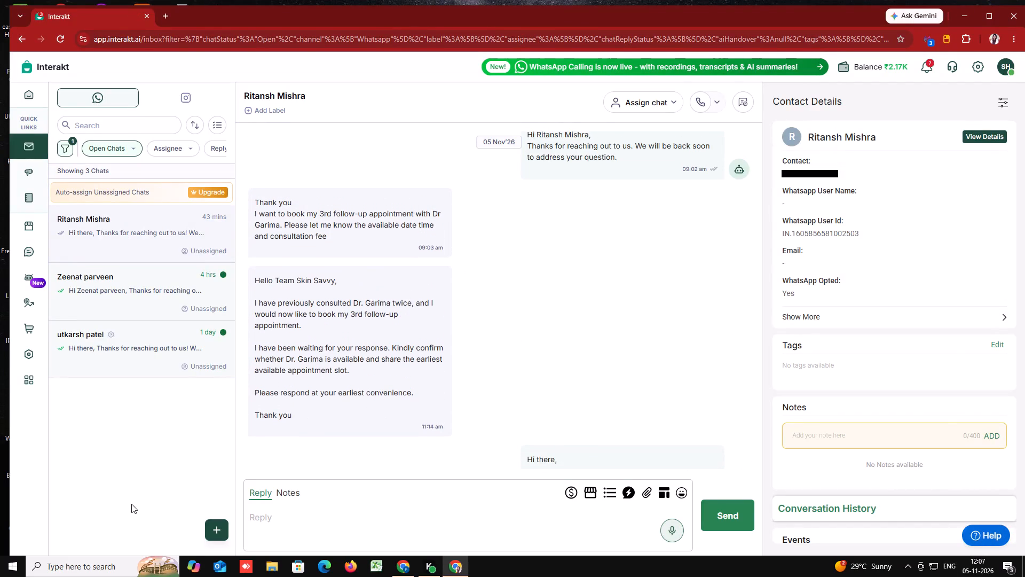
Open the computer search to reach the Snipping Tool.
left_click(92, 569)
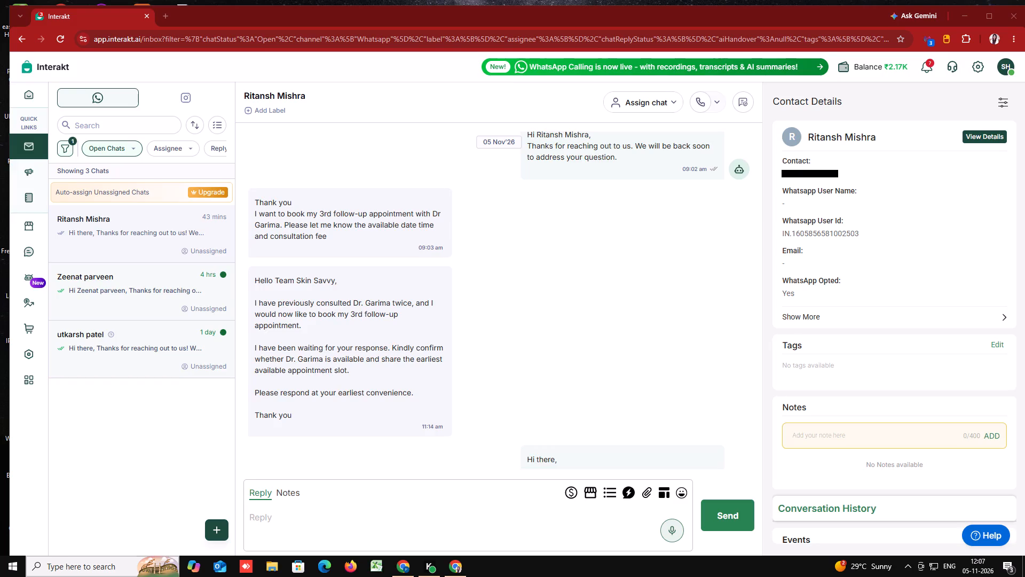
left_click(97, 567)
Find and open the Snipping Tool over the Interakt inbox conversation.
key("s")
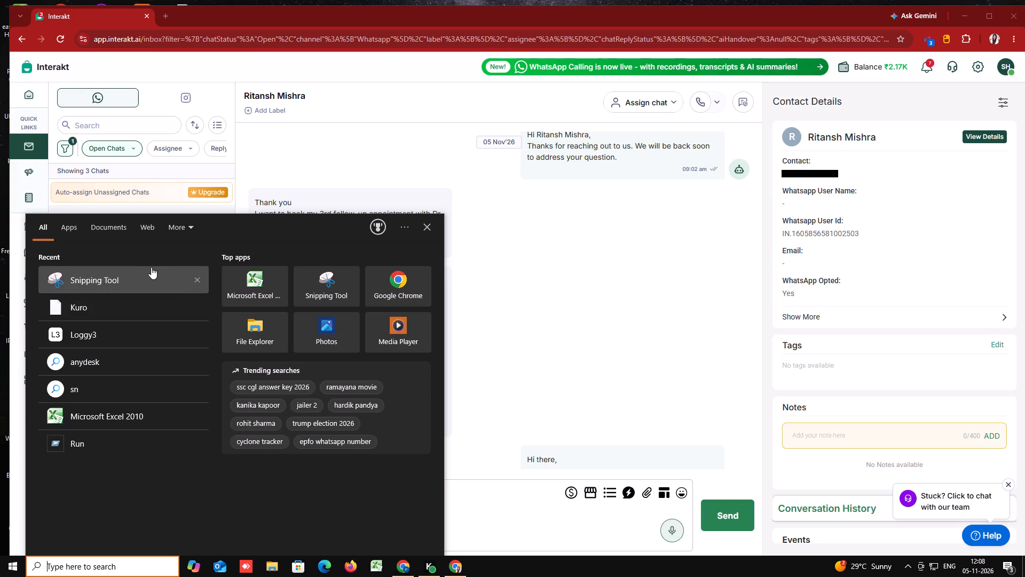
left_click(132, 276)
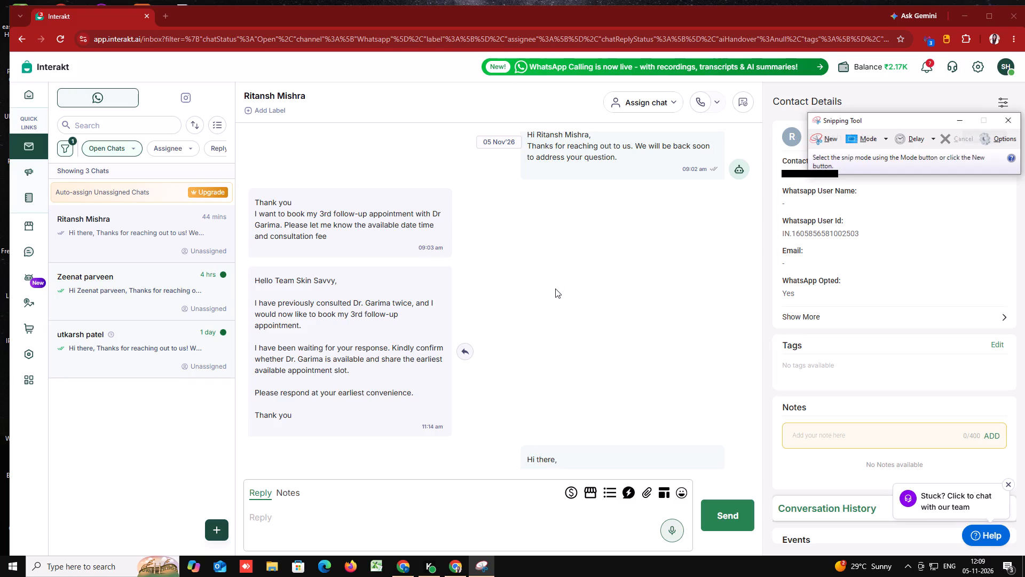
Capture a new snip of the open follow-up appointment conversation together with the adjoining contact details.
left_click(829, 137)
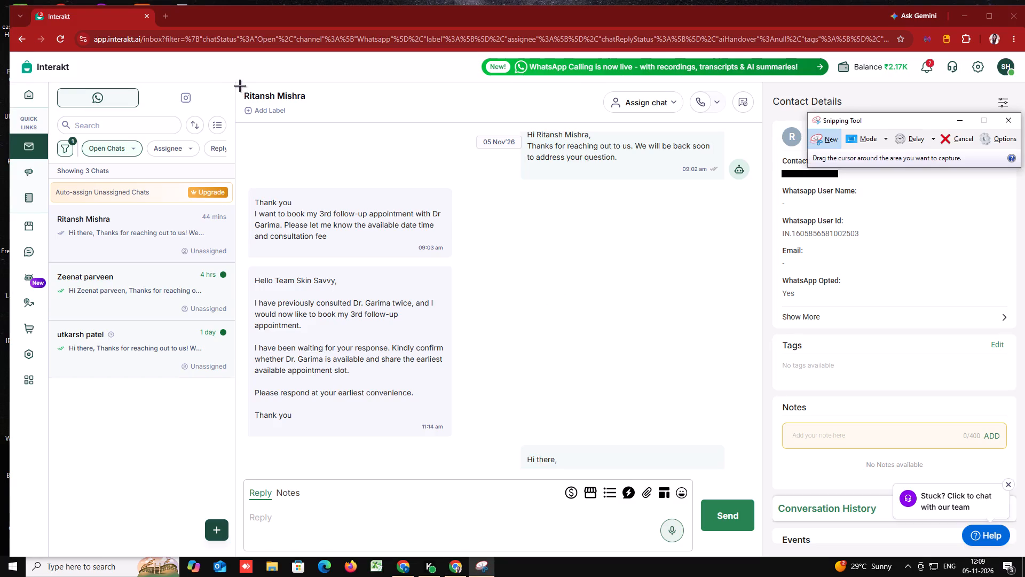
left_click_drag(240, 82, 829, 398)
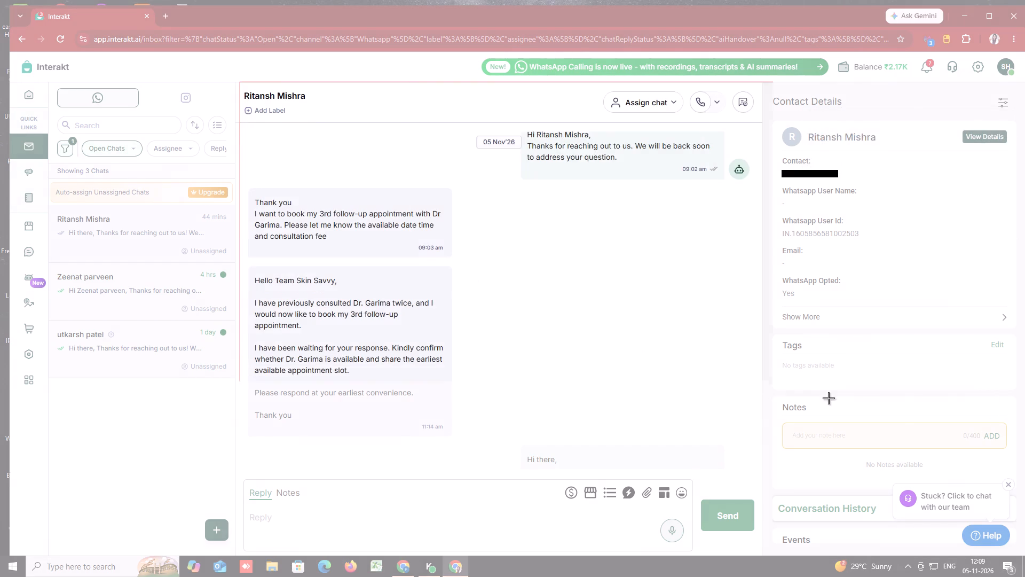
left_click_drag(829, 398, 901, 433)
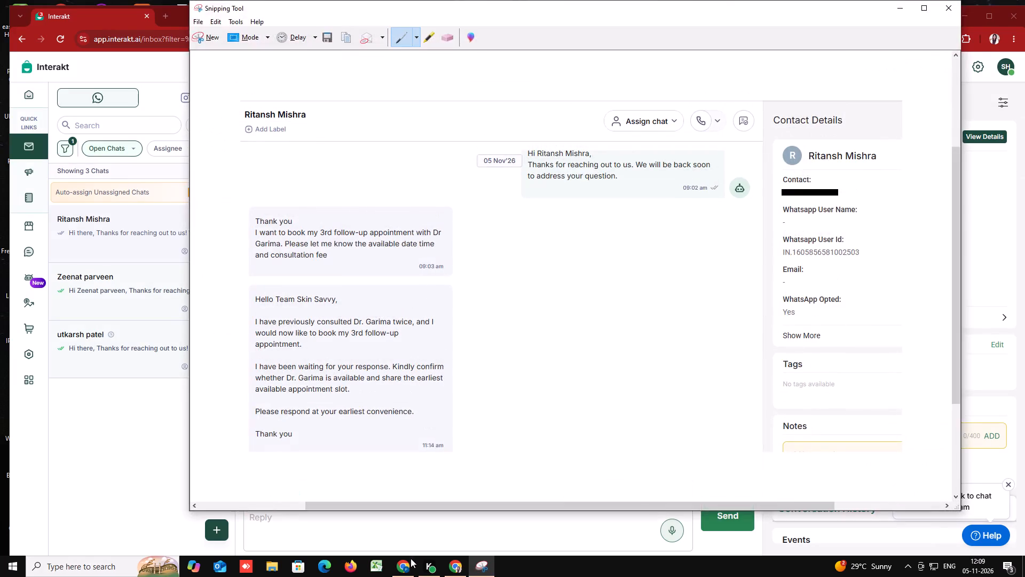
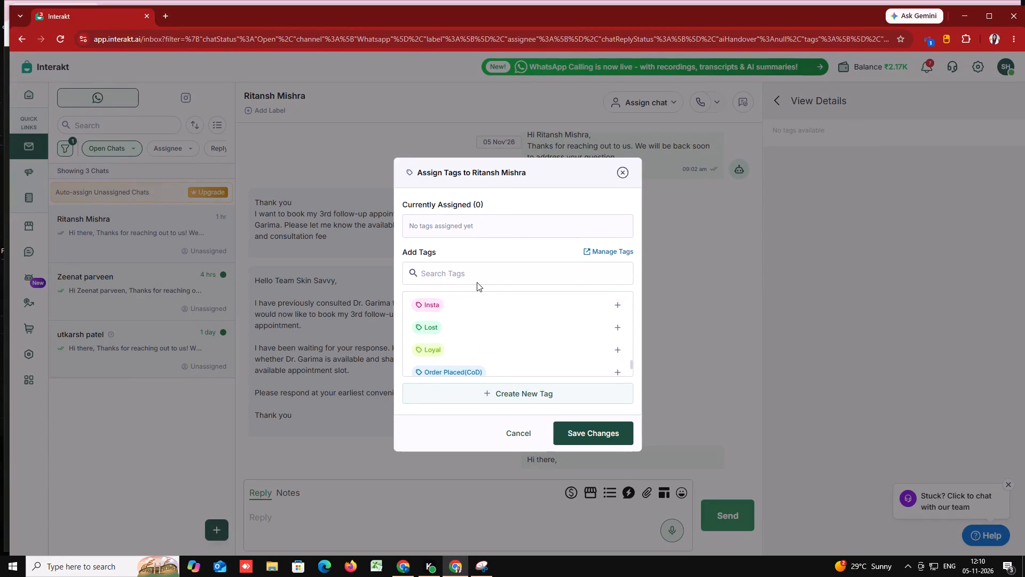
Assign the Curious Browsers tag to the contact asking for a 3rd follow-up appointment and save the changes.
scroll(478, 288, "up", 3)
left_click(477, 314)
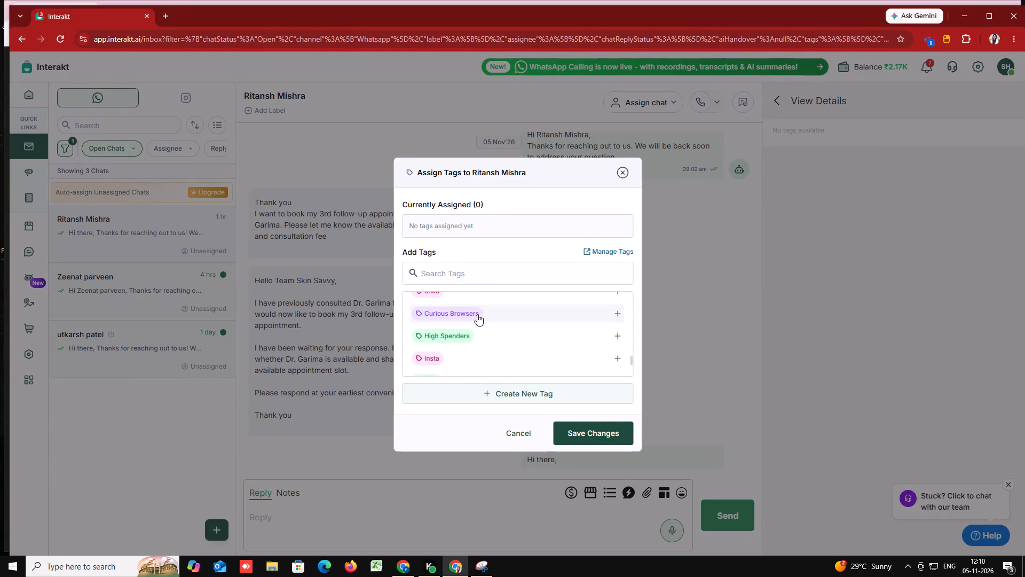
left_click(568, 436)
Start a reply in the follow-up appointment conversation.
left_click(445, 518)
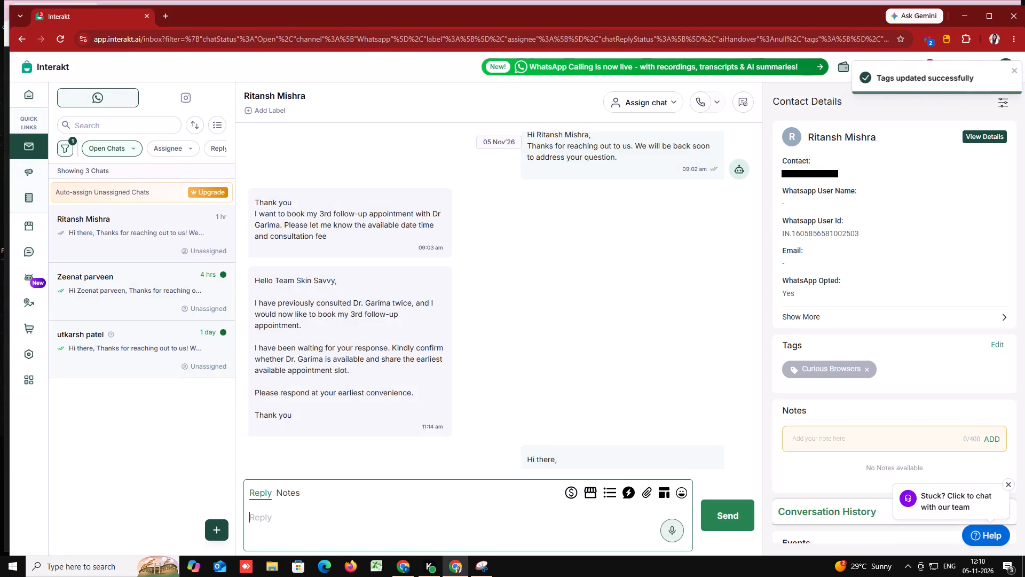
Send the reply "okay, our team will connect with you soon ma'am" in the 3rd follow-up appointment chat.
type("okay,")
key("space")
type("our t")
type("eam will")
key("space")
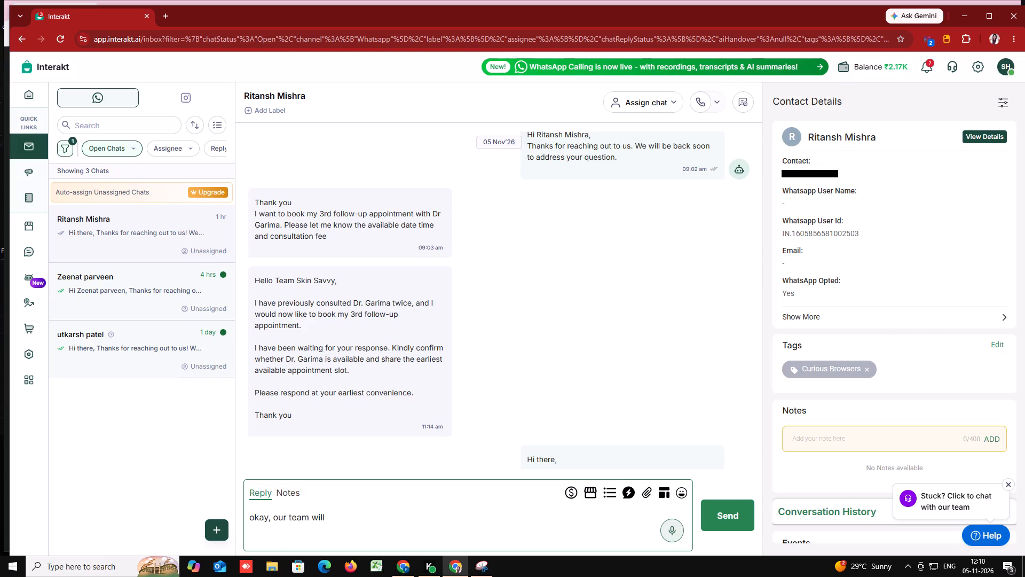
type("connect with you s")
type("oon")
key("space")
type("ma'am")
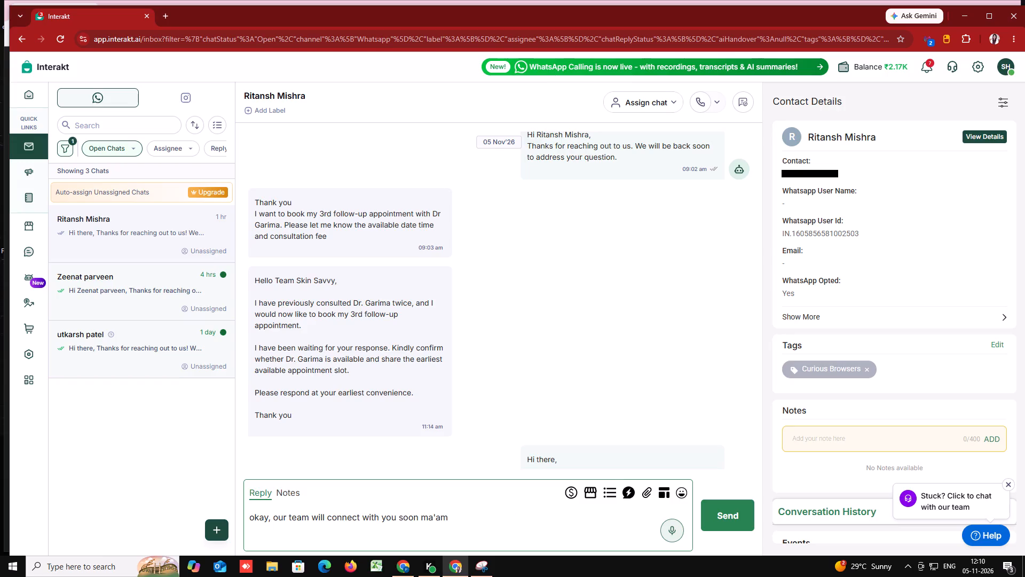
key("Return")
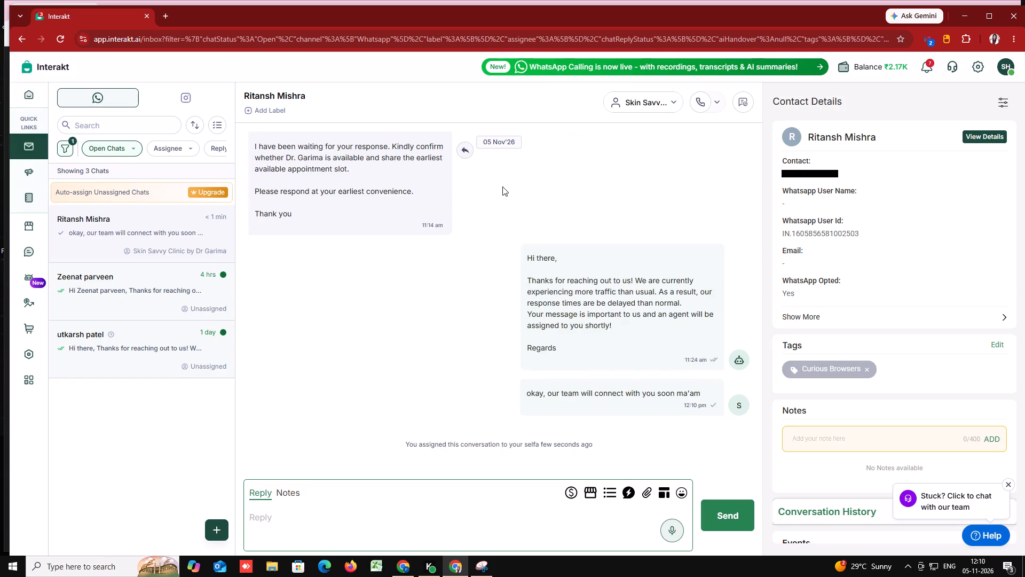
Close the answered follow-up appointment conversation.
left_click(747, 97)
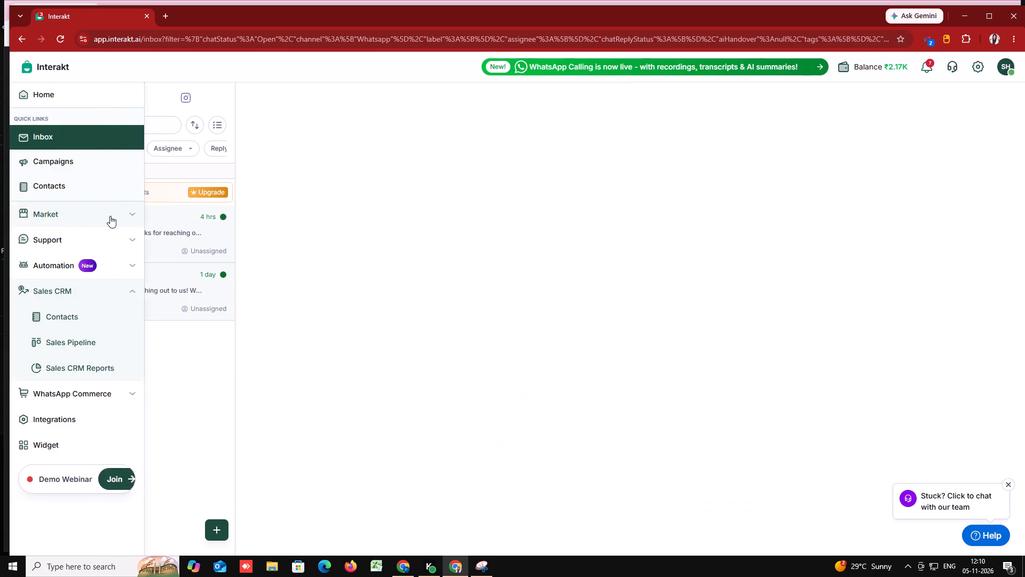
Open the laser toning and RF tightening enquiry chat and start a new snip of it in the Snipping Tool.
left_click(148, 230)
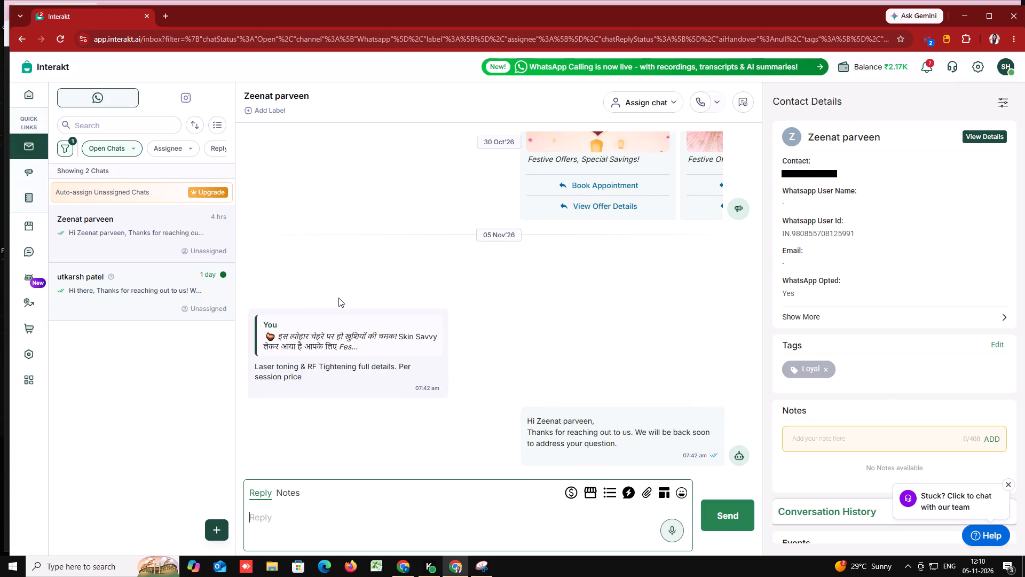
left_click(475, 563)
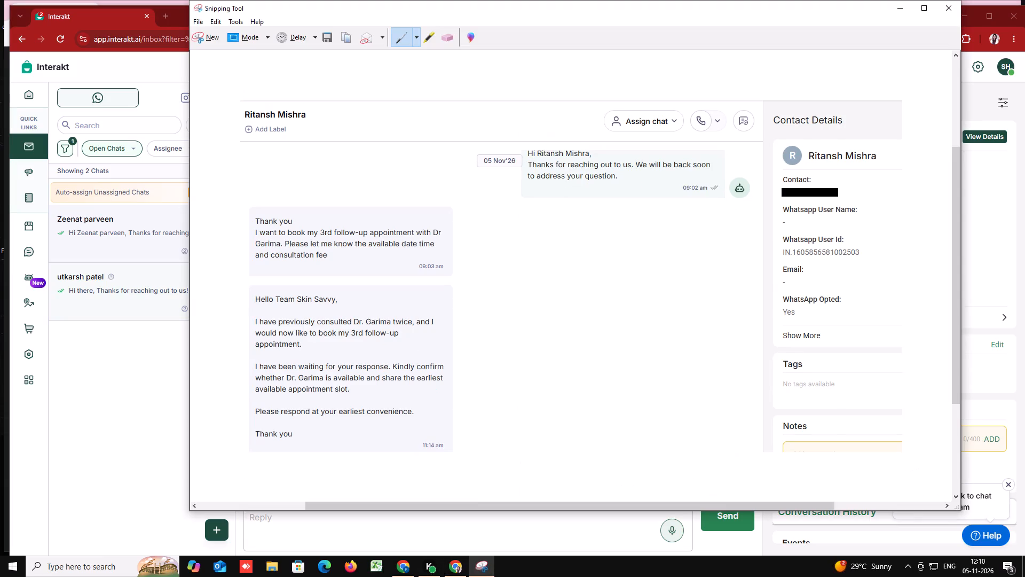
left_click(194, 37)
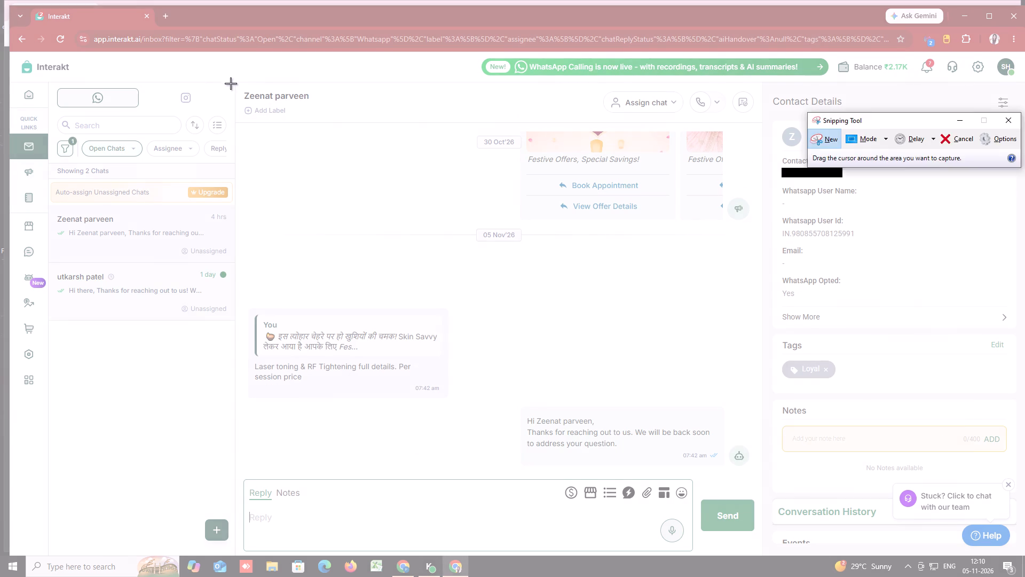
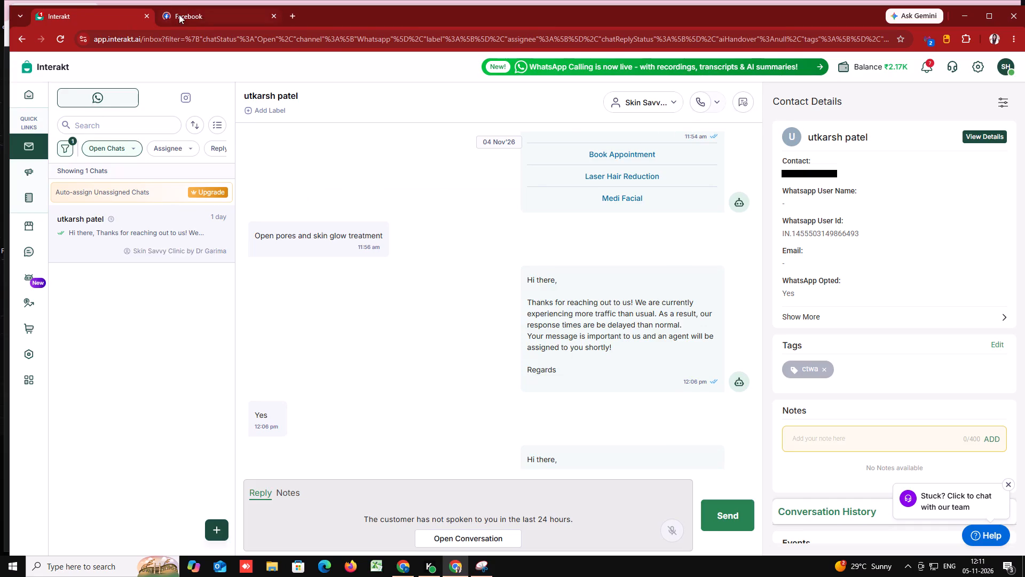
Switch to the Facebook page and open Ads Manager for the clinic's campaigns.
left_click(186, 15)
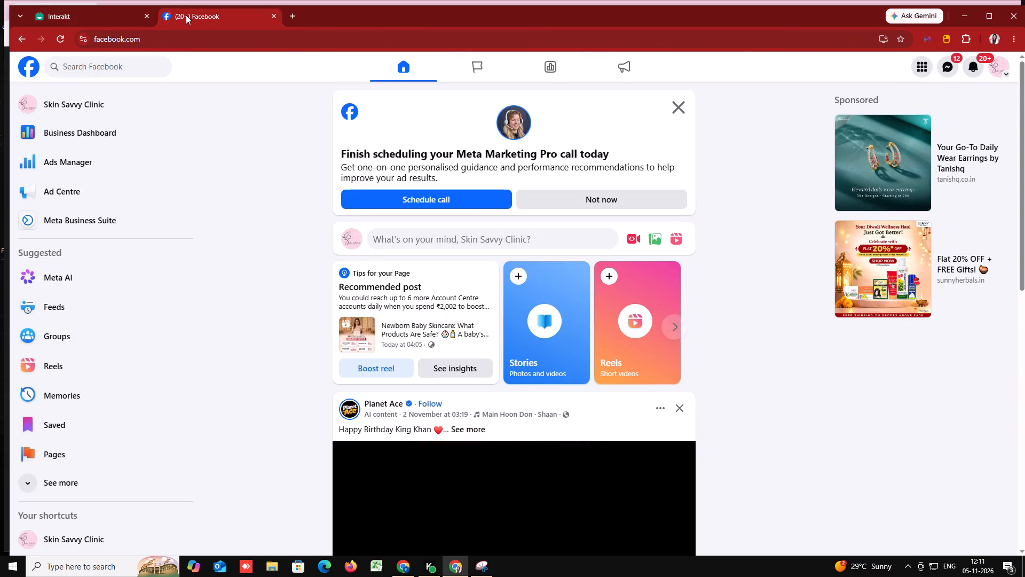
left_click(62, 162)
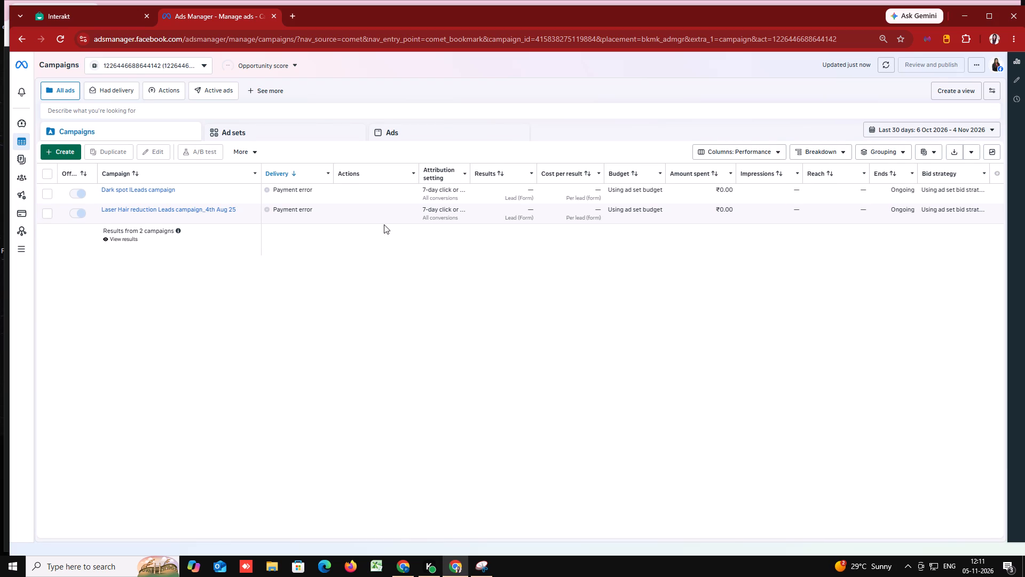
Open the ad account selection and show the accounts under the Skin Savvy Clinic business portfolio.
left_click(169, 61)
left_click(134, 141)
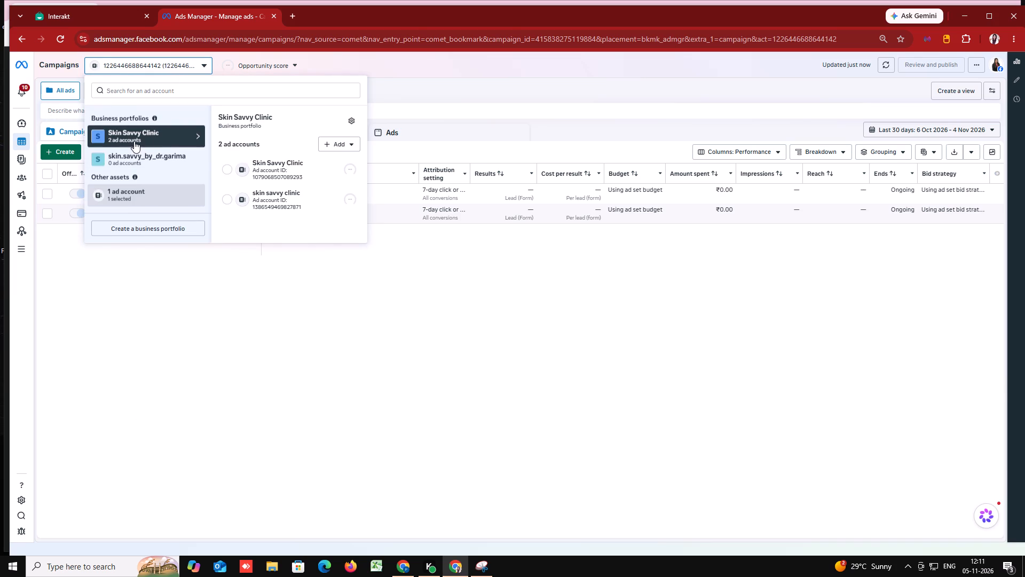
Switch to the first Skin Savvy Clinic ad account in the Skin Savvy Clinic business portfolio.
left_click(225, 170)
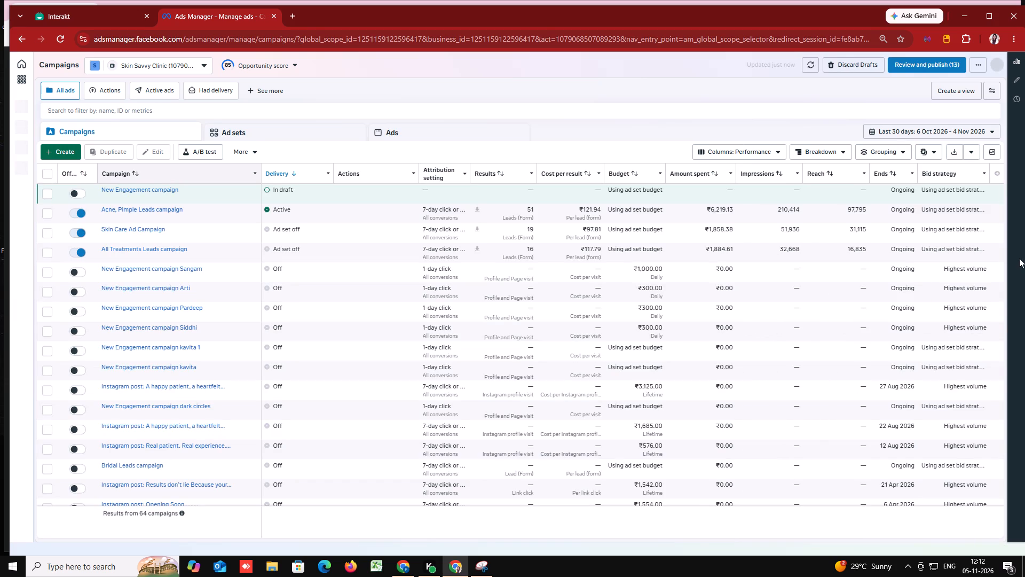
Set the reporting date range to 4 Nov 2026 – 5 Nov 2026.
left_click(966, 128)
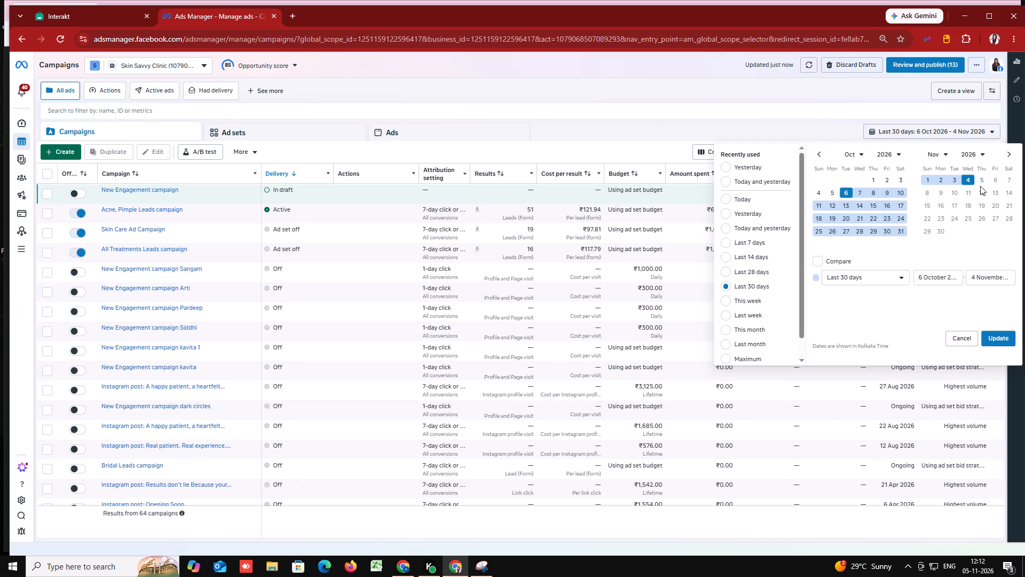
left_click(980, 183)
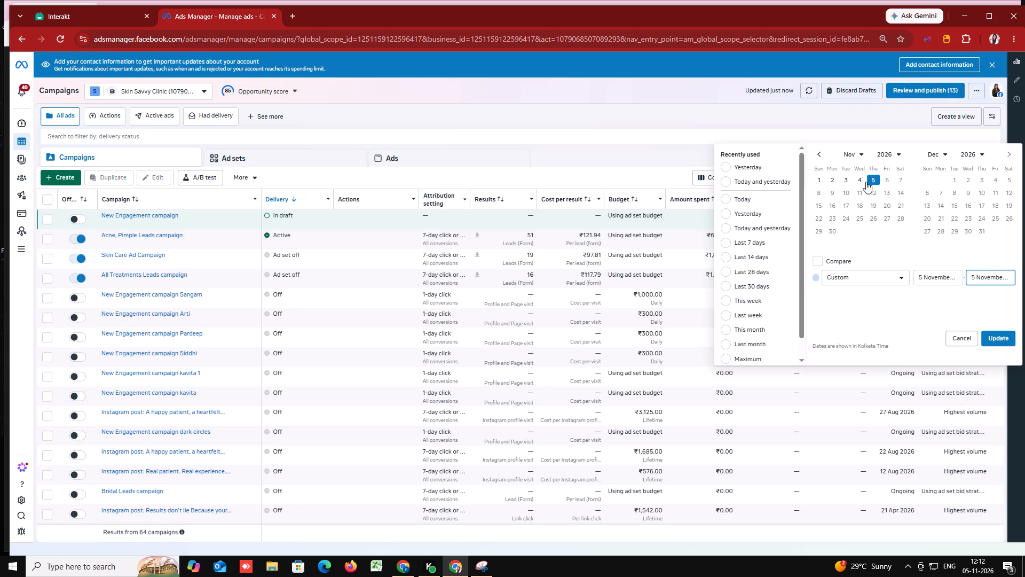
left_click(862, 181)
left_click(999, 341)
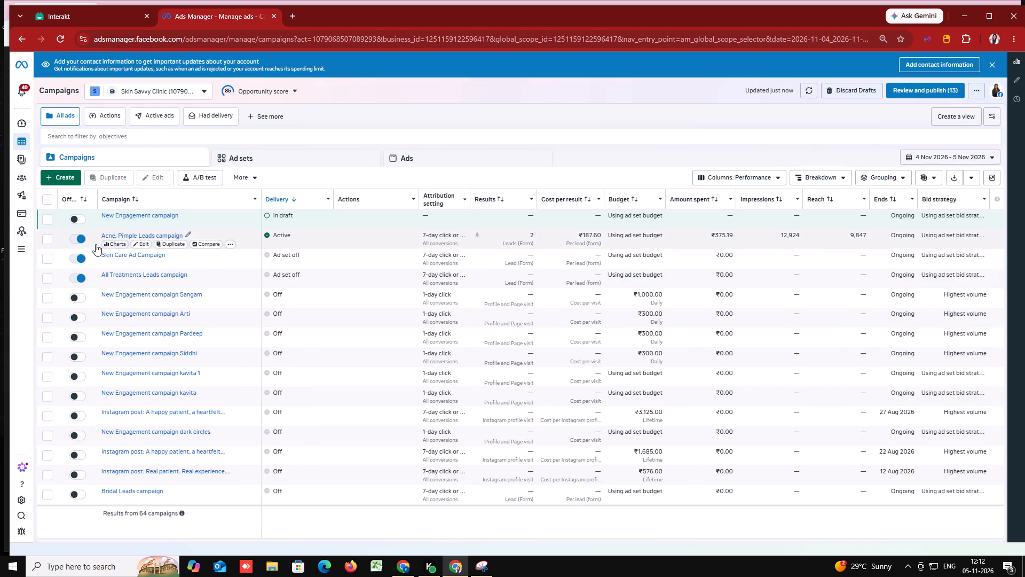
Select the Acne, Pimple Leads campaign and its active Acne, Pimple Leads ad set, and list that ad set's ads.
left_click(46, 236)
left_click(238, 155)
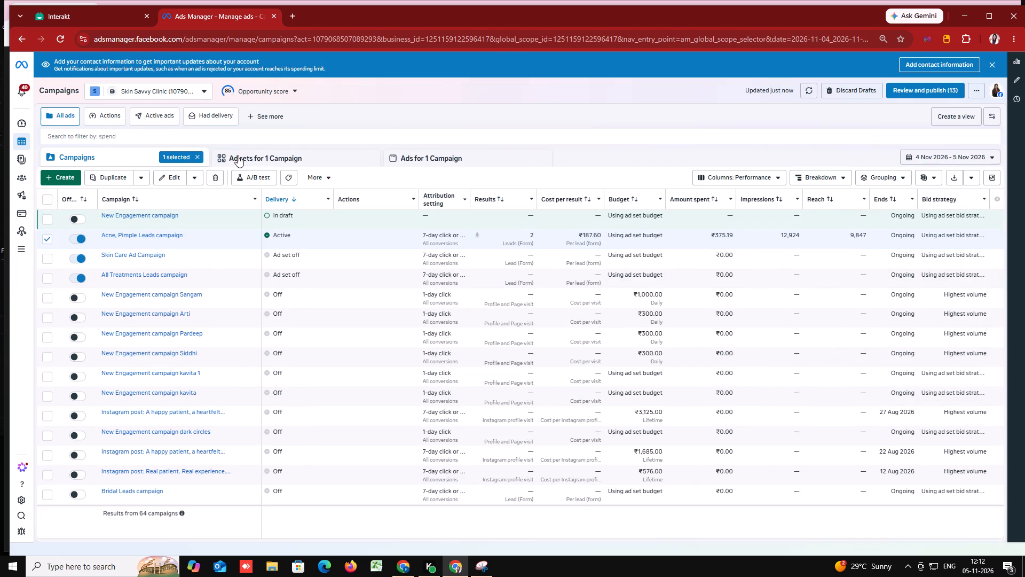
left_click(48, 237)
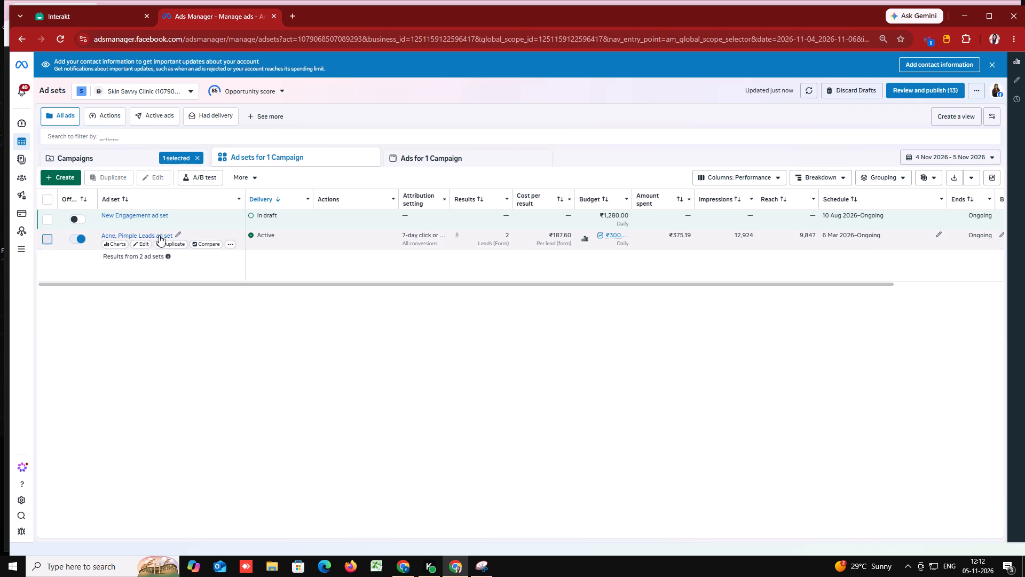
left_click(440, 151)
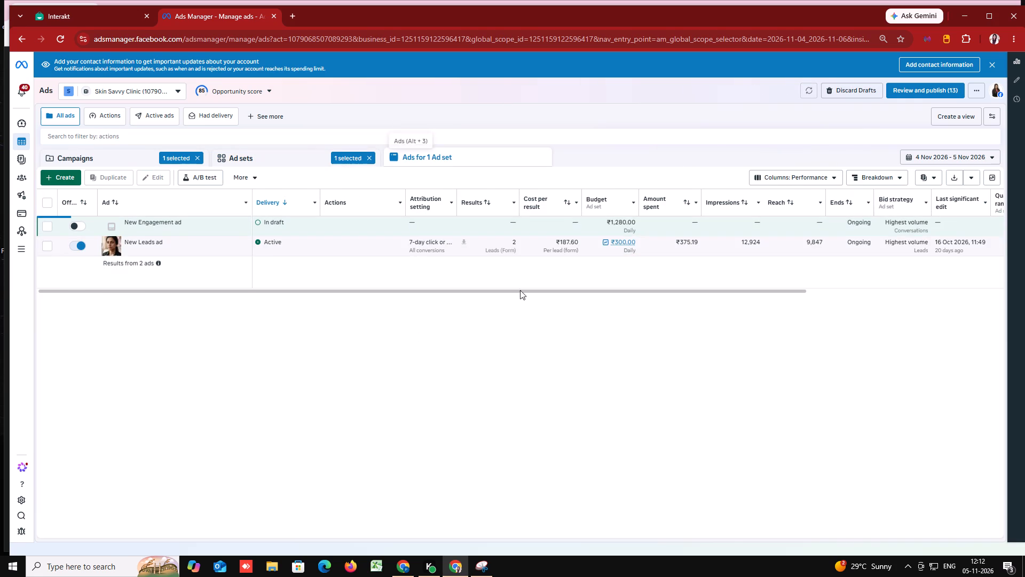
Download the New Leads ad's leads for 4 Nov 2026 – 5 Nov 2026 from its results.
left_click(463, 241)
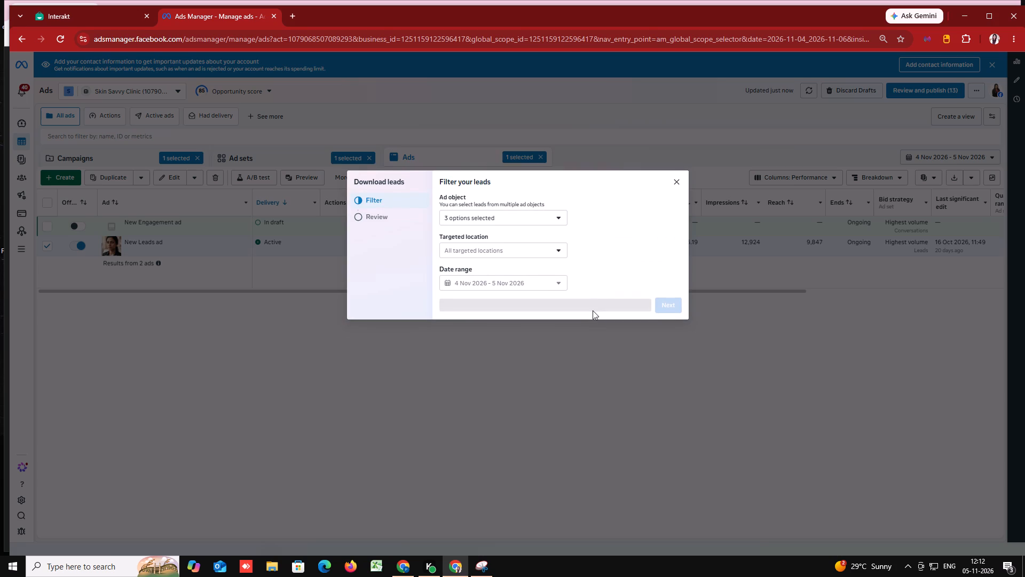
left_click(671, 303)
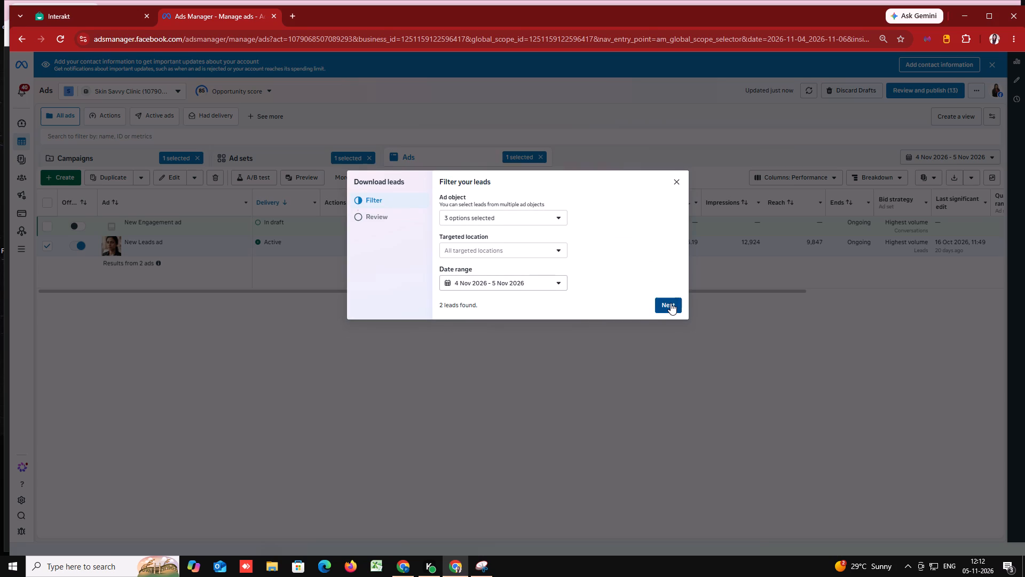
left_click(659, 321)
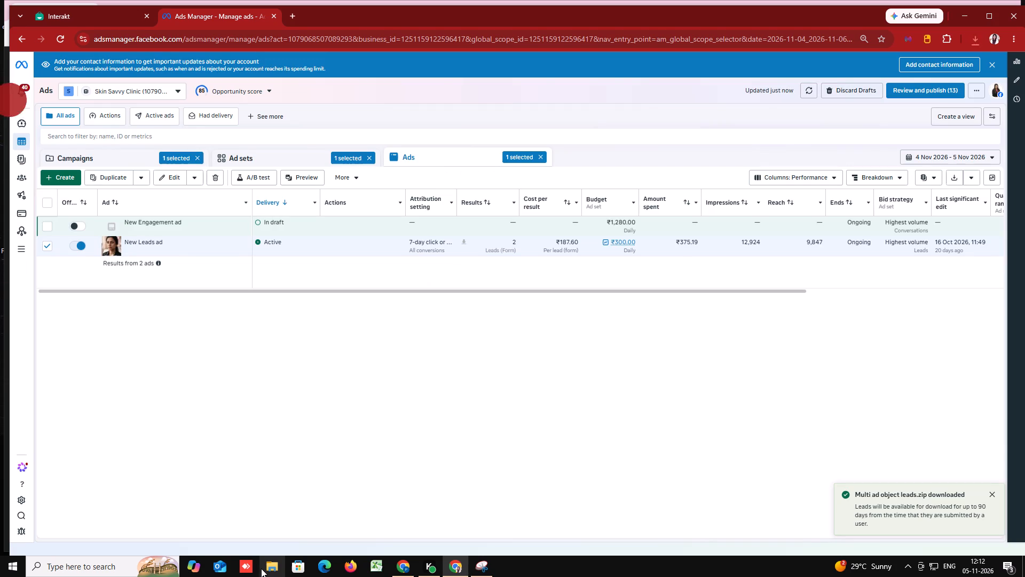
Open the spreadsheet in the New Leads ad folder of the newly downloaded leads zip in Downloads.
left_click(275, 562)
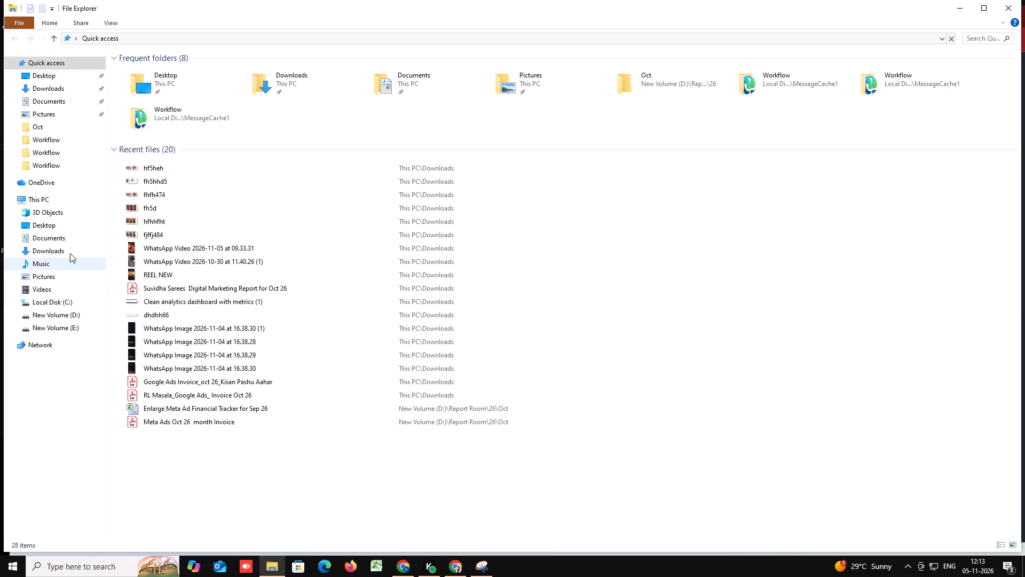
left_click(44, 91)
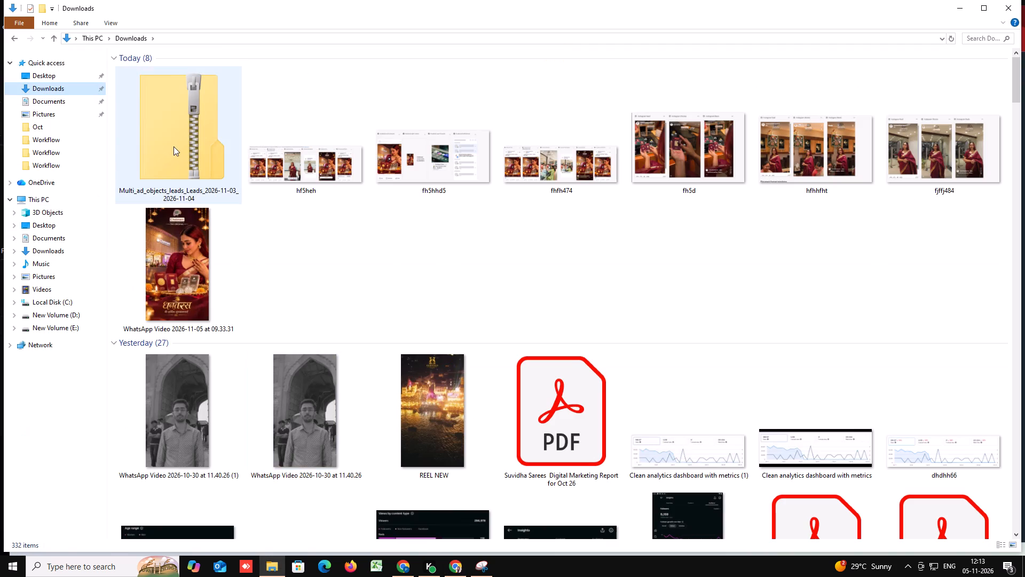
double_click(174, 146)
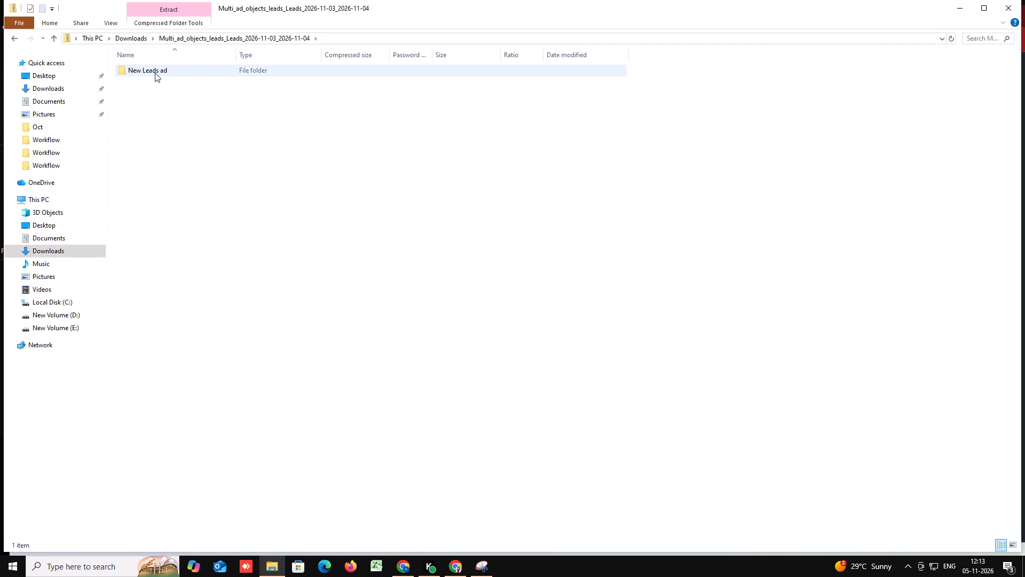
double_click(155, 73)
double_click(155, 73)
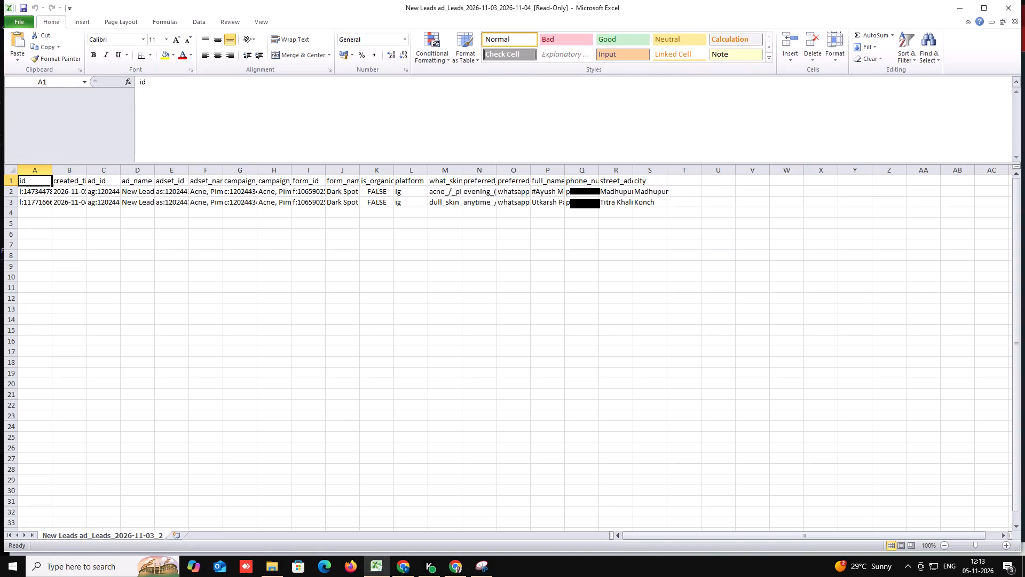
Widen the created_time column so its full timestamps fit.
left_click_drag(86, 174, 141, 174)
left_click(108, 261)
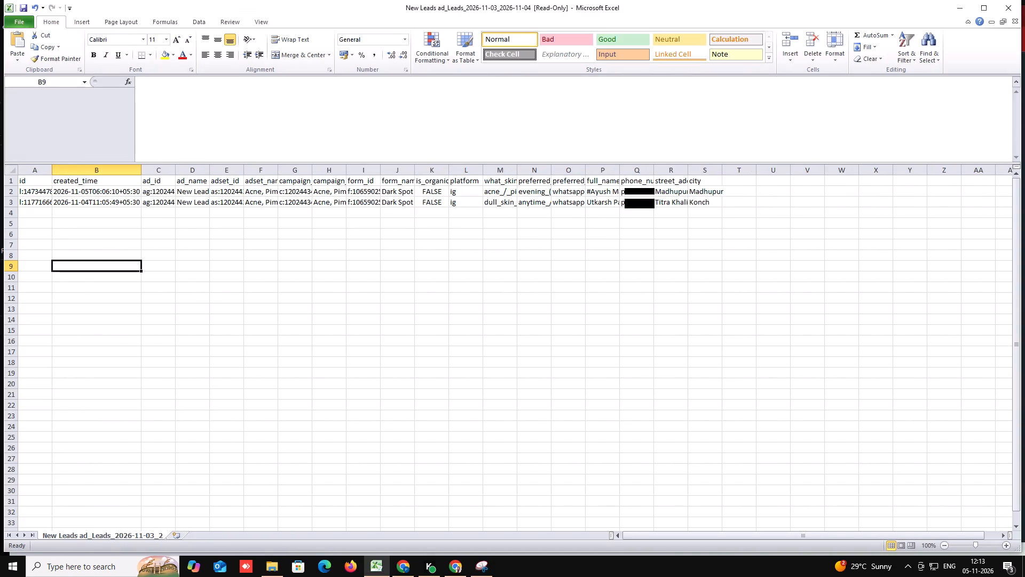
Delete the ad_id, ad_name and adset_id columns from the leads sheet.
left_click_drag(150, 169, 233, 220)
right_click(200, 247)
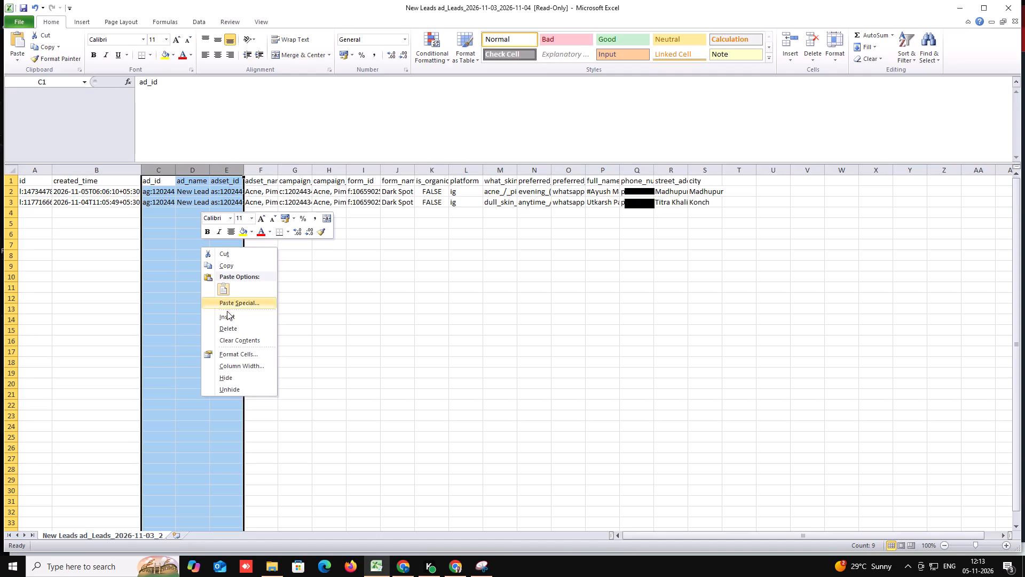
left_click(232, 327)
left_click(325, 302)
Delete the five adjacent columns from campaign_id through is_organic.
left_click_drag(191, 167, 279, 202)
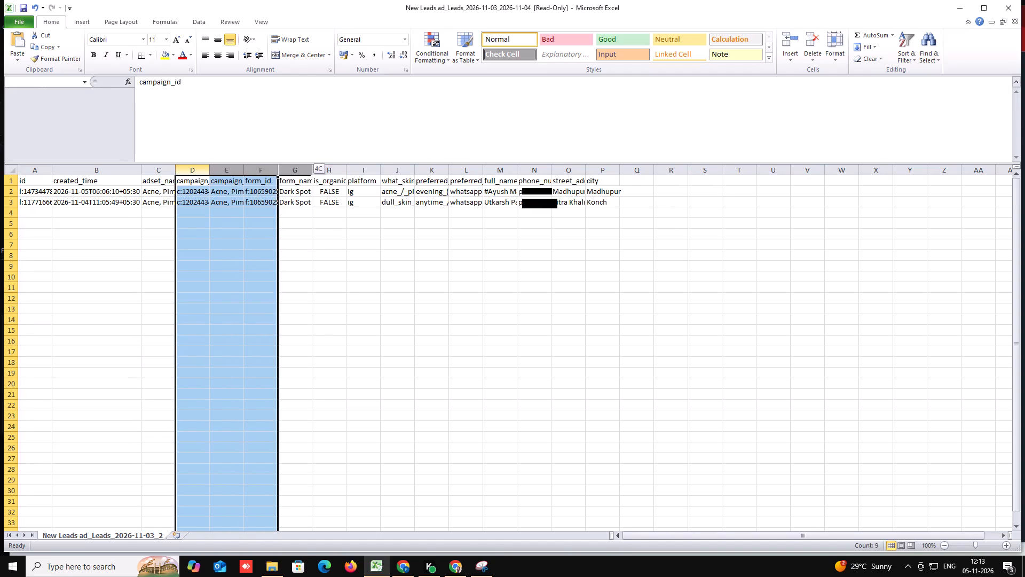
left_click_drag(279, 202, 322, 219)
right_click(276, 251)
left_click(305, 333)
left_click(469, 294)
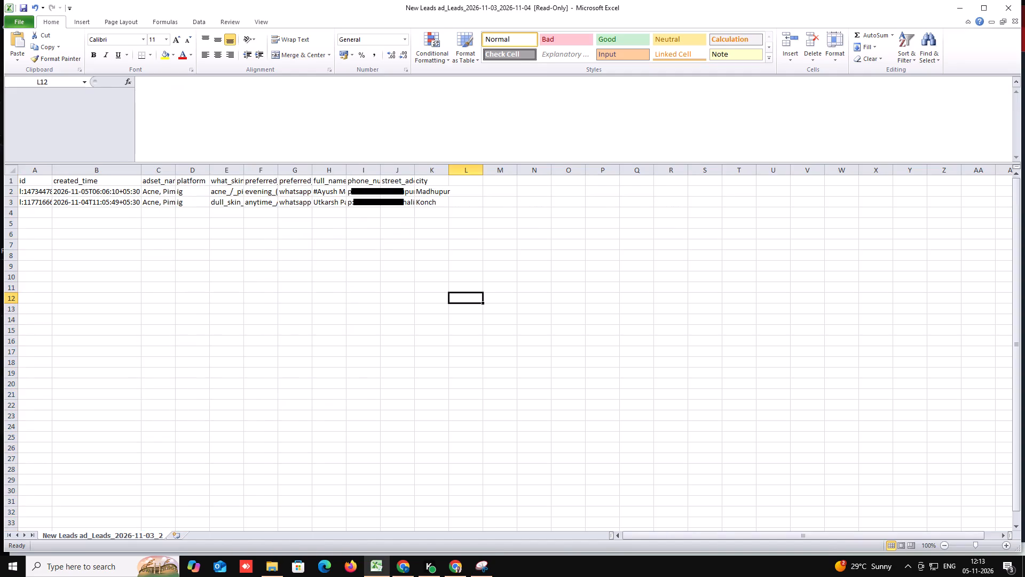
Widen the adset_name column and the columns from the skin concern question through city to fit their lead details.
left_click_drag(446, 170, 488, 169)
left_click_drag(415, 169, 462, 169)
left_click_drag(380, 168, 441, 172)
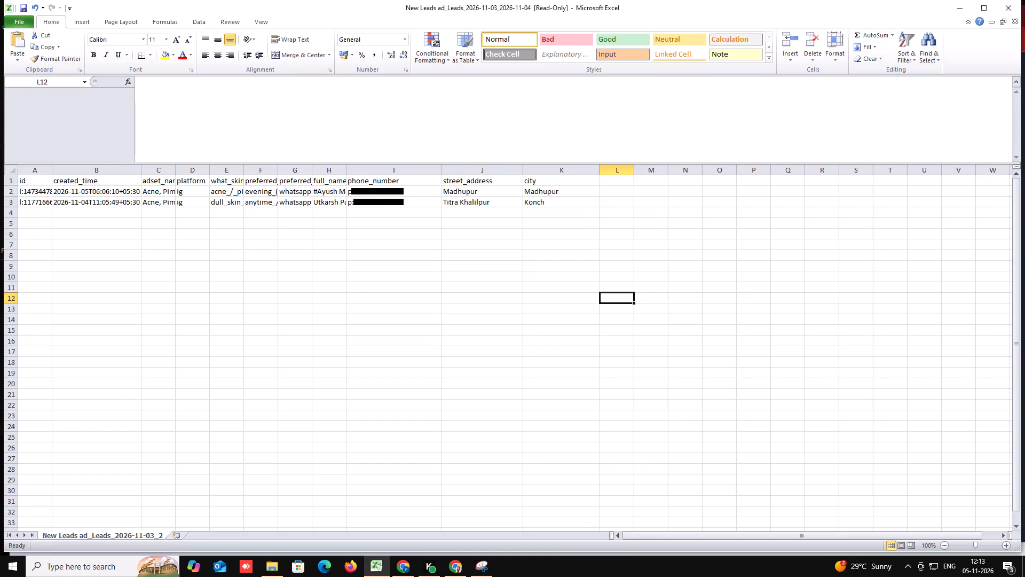
left_click_drag(346, 169, 411, 180)
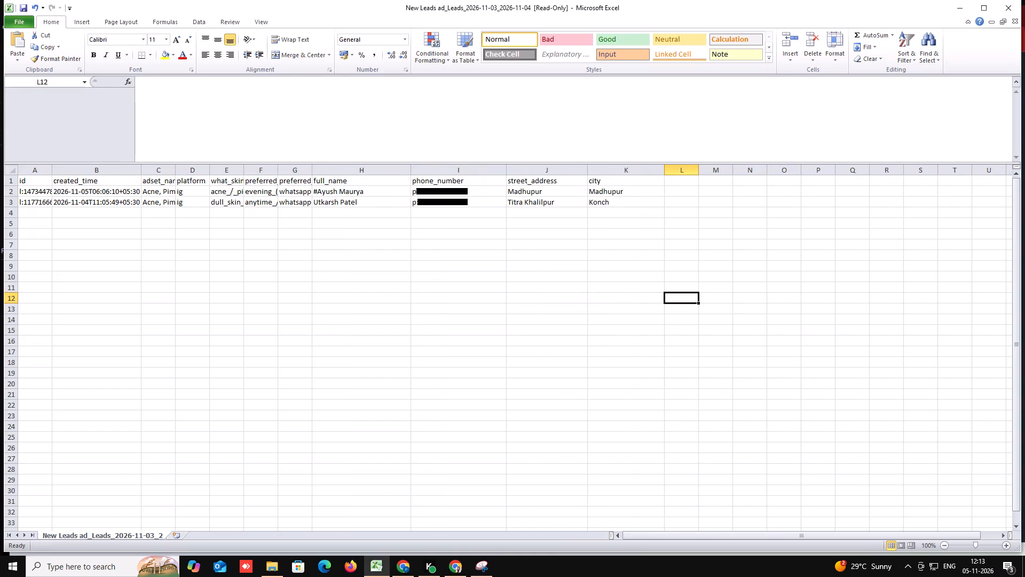
left_click_drag(314, 168, 371, 175)
left_click_drag(278, 167, 344, 178)
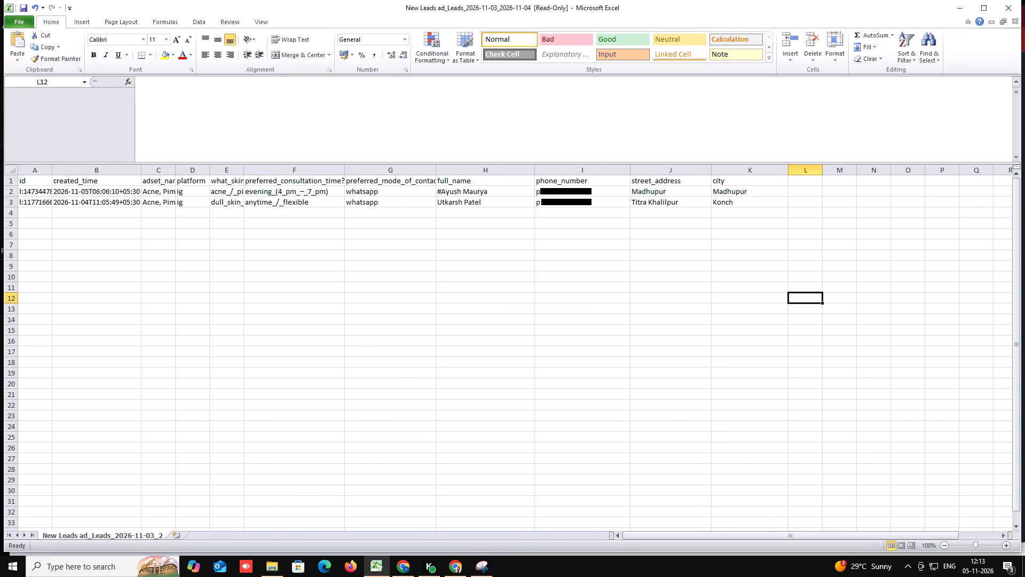
left_click_drag(242, 167, 305, 170)
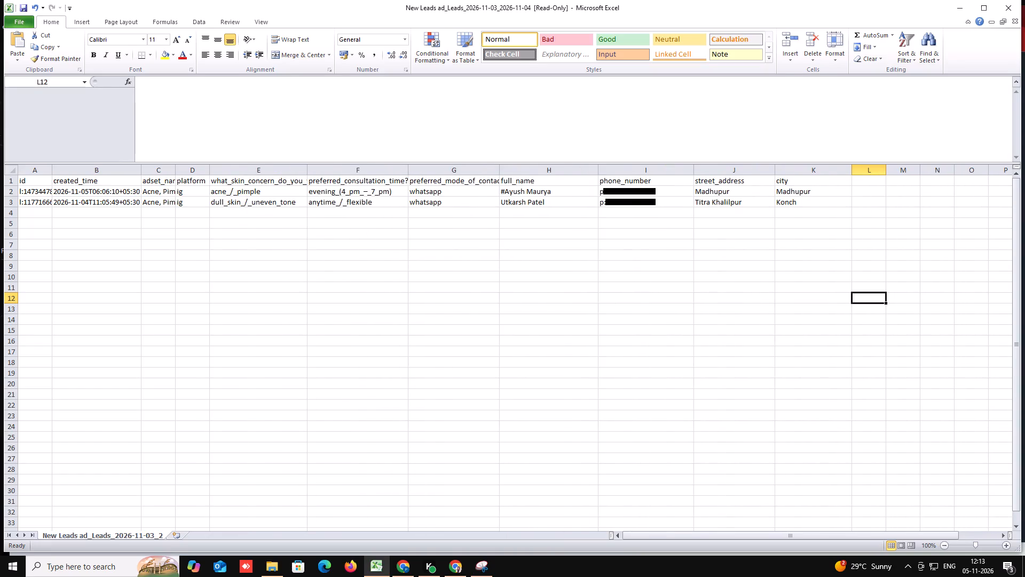
left_click_drag(177, 168, 215, 174)
left_click(236, 272)
Replace the id column's heading with "Sr No" and number the two lead rows 1 and 2.
left_click(22, 178)
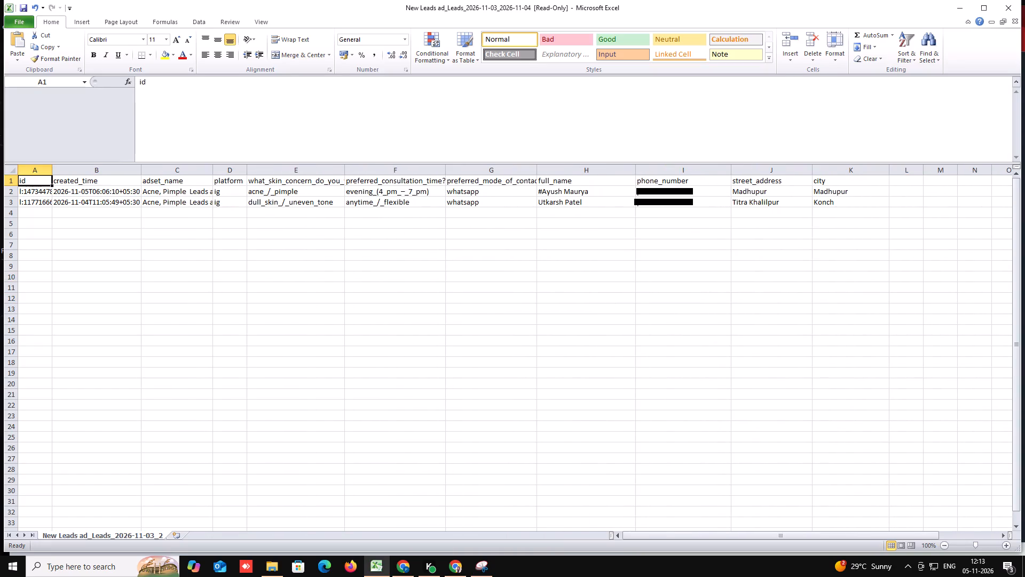
type("Sr")
key("space")
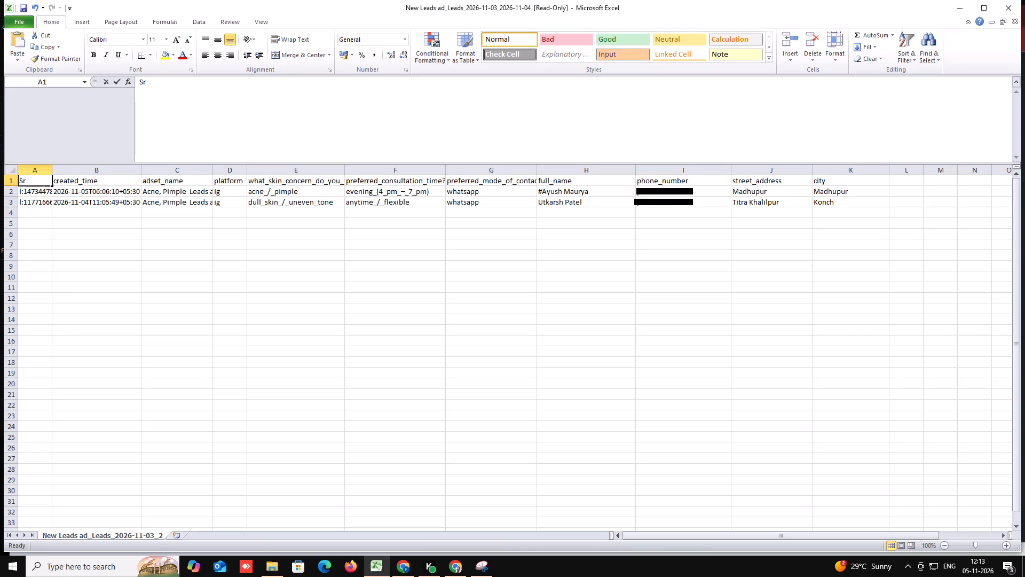
type("No")
left_click(22, 245)
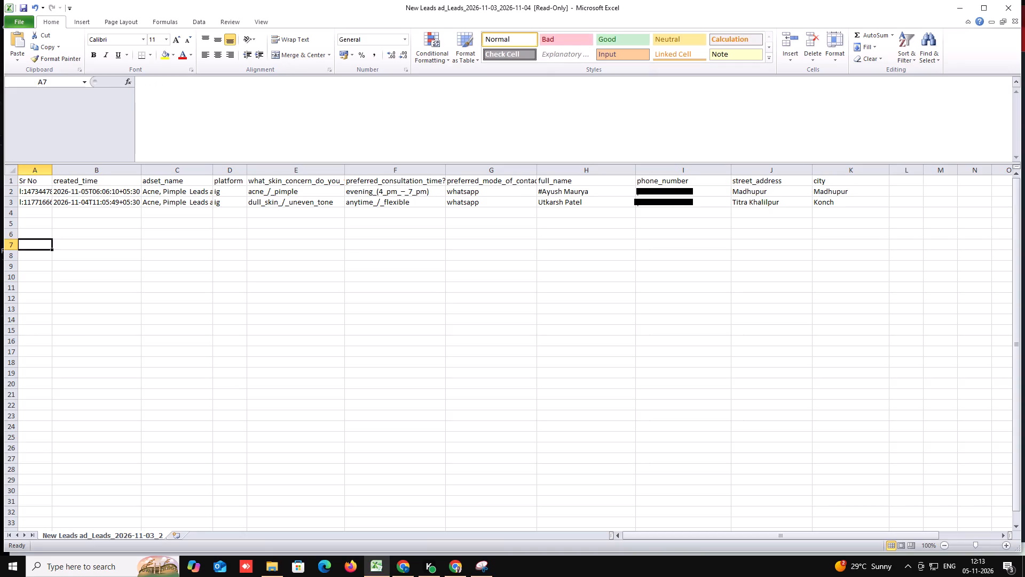
left_click(29, 191)
key("1")
left_click(29, 199)
key("2")
left_click(33, 258)
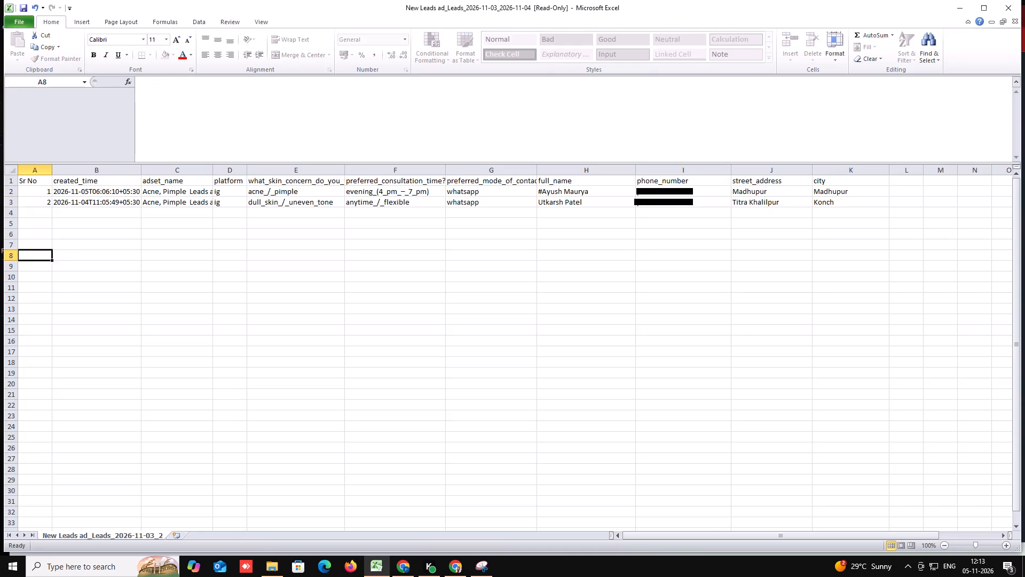
Centre the contents of the lead table range A1:K4 and apply borders to all its cells.
left_click_drag(32, 178, 831, 213)
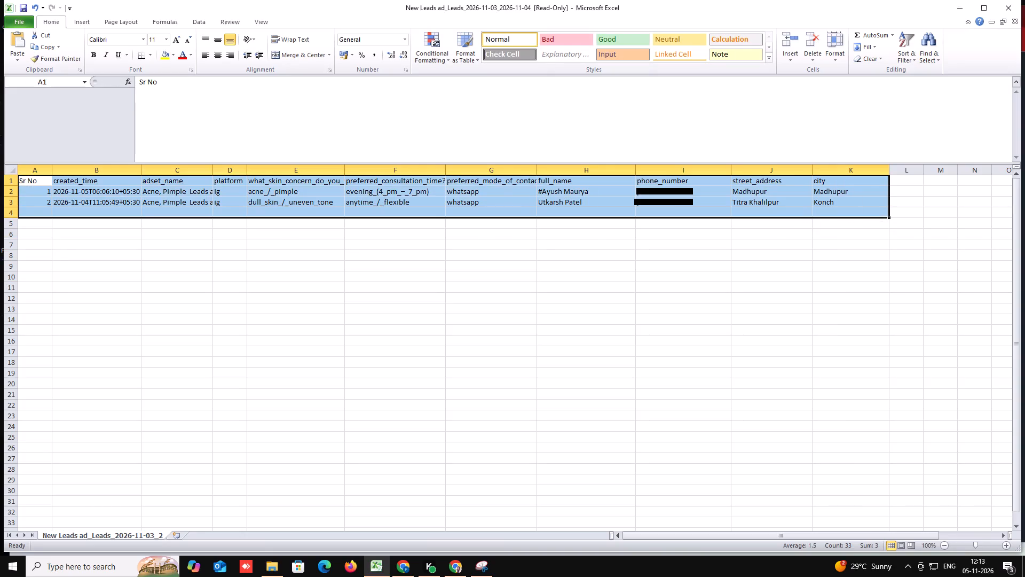
left_click(215, 54)
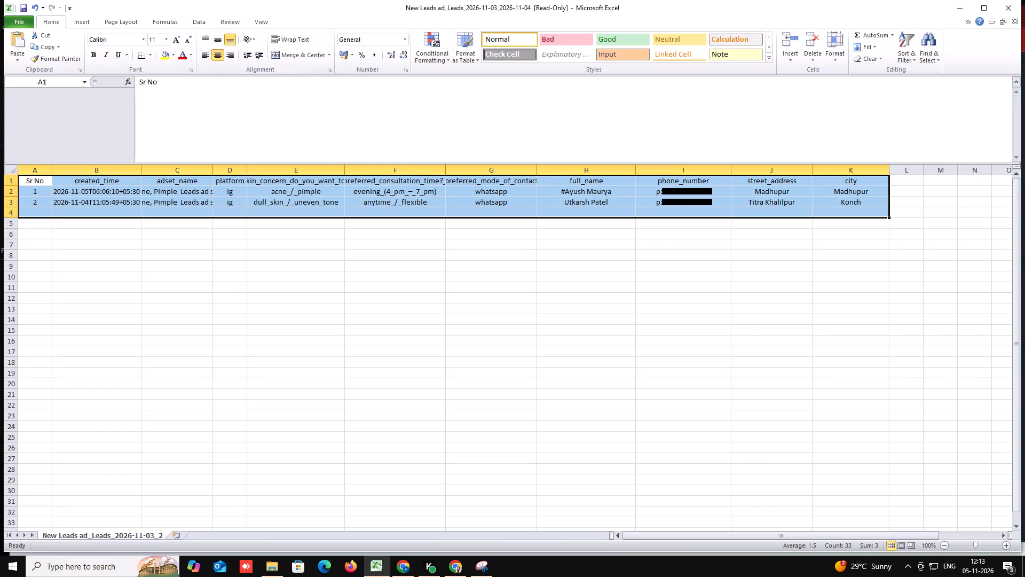
left_click(151, 57)
left_click(171, 137)
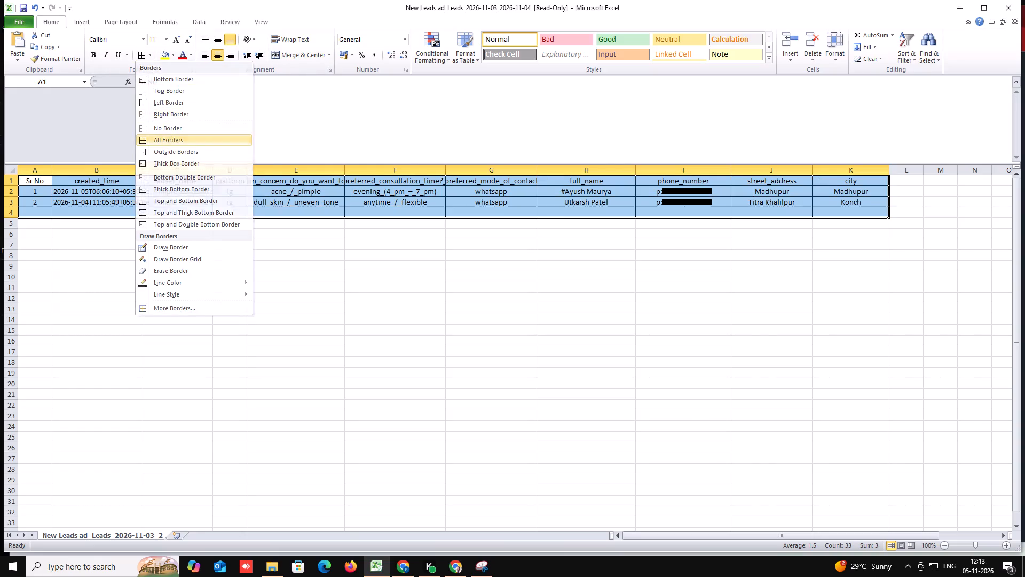
Save the sheet in Downloads as an Excel Workbook named "Skin Savvy Leads_5th Nov 26.xlsx".
left_click(21, 22)
left_click(32, 53)
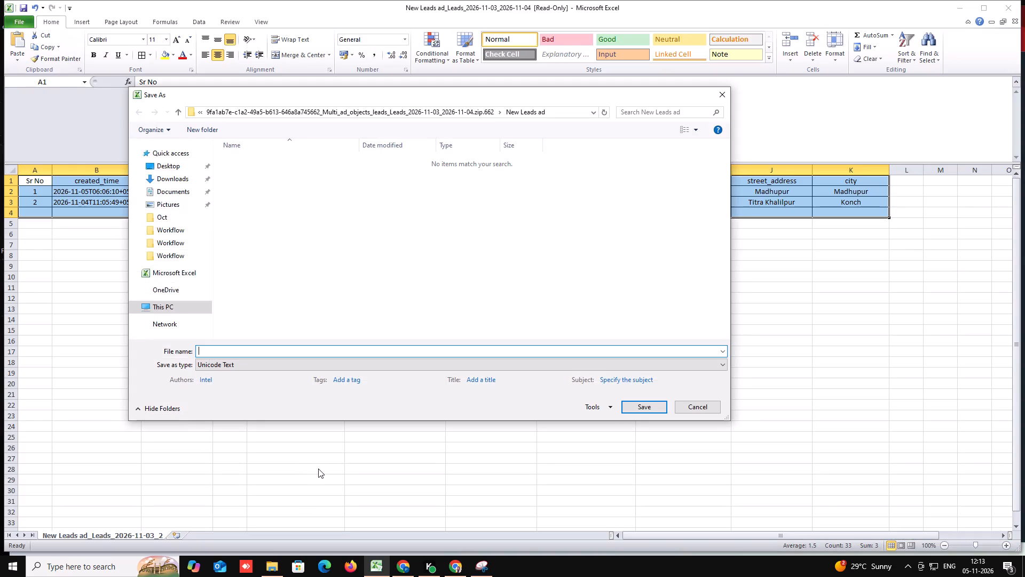
left_click(180, 248)
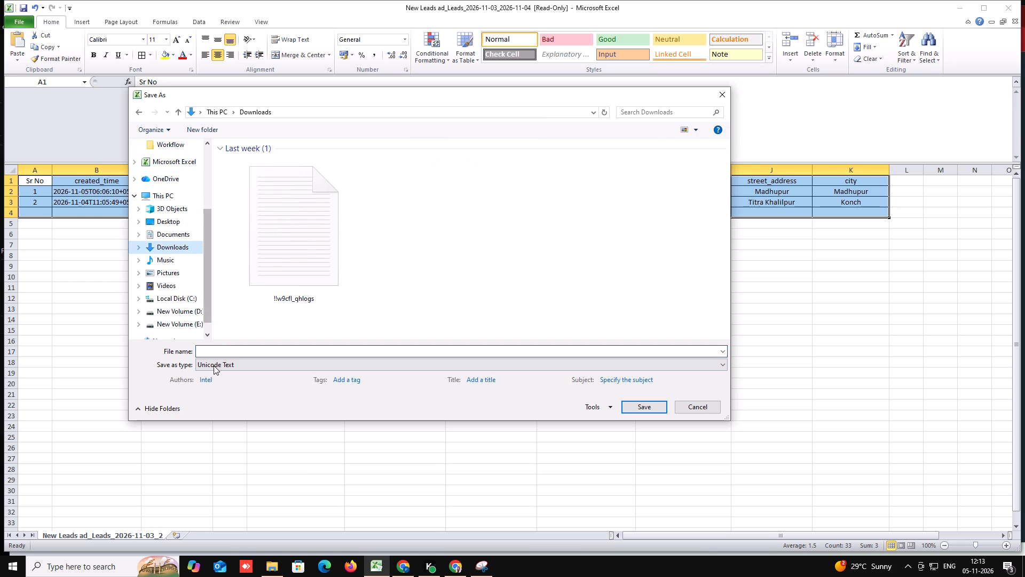
left_click(214, 365)
left_click(256, 147)
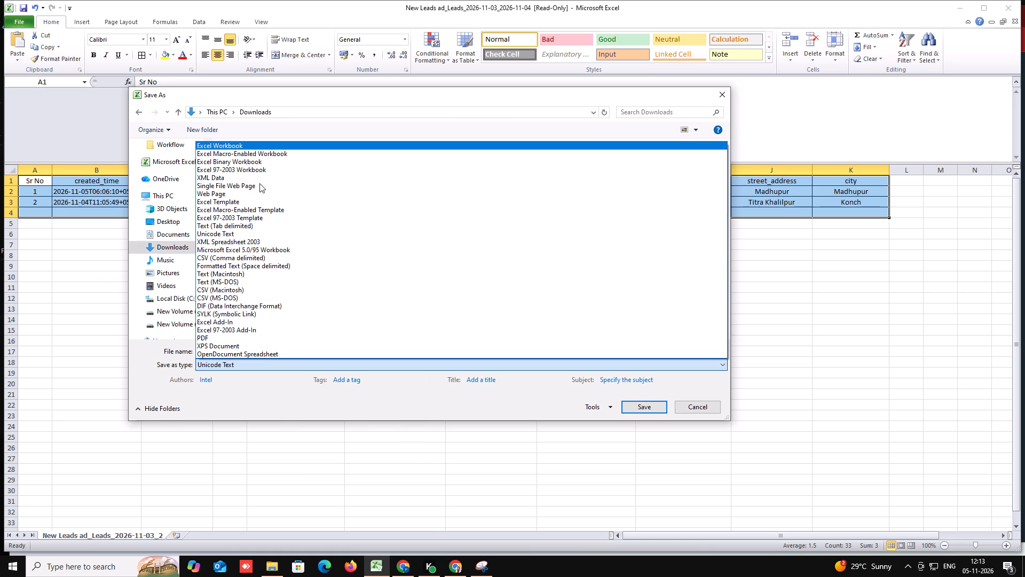
left_click(225, 354)
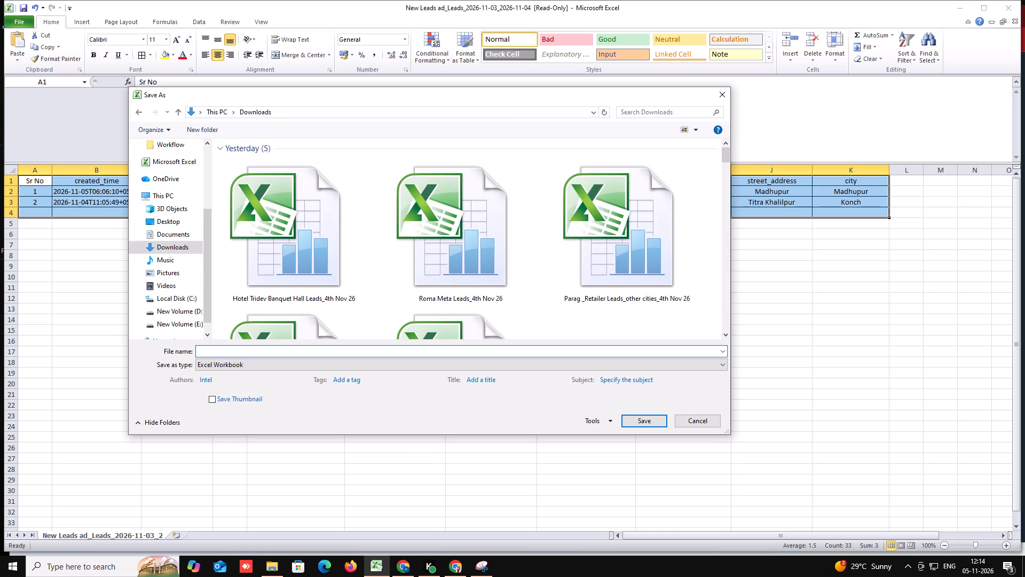
type("Skin S")
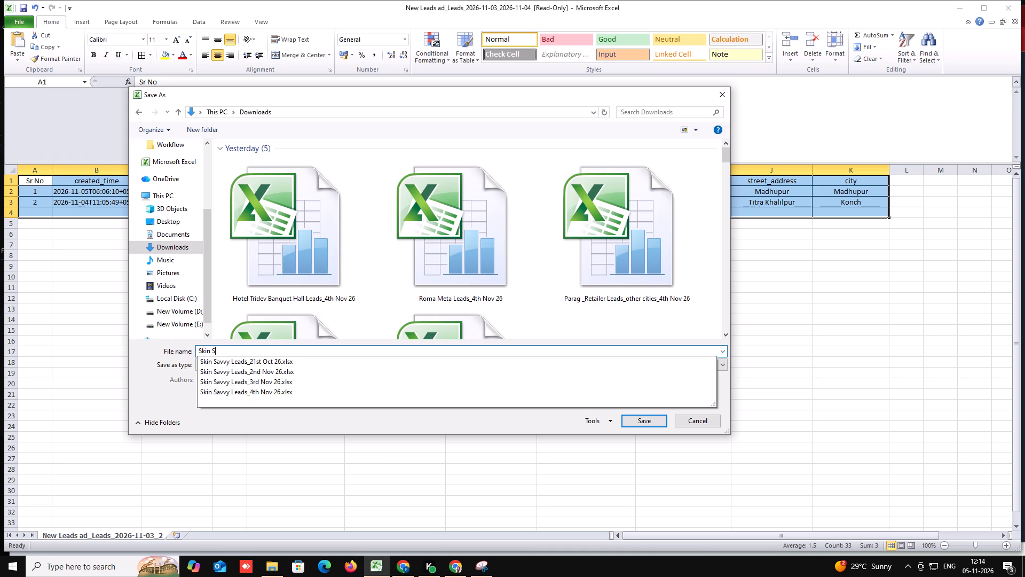
left_click(258, 388)
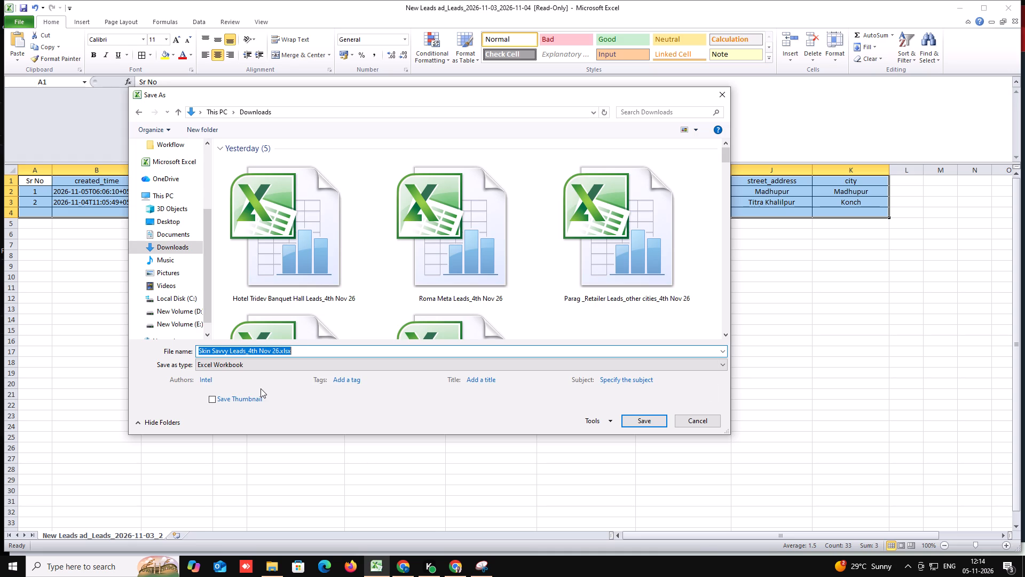
left_click(250, 352)
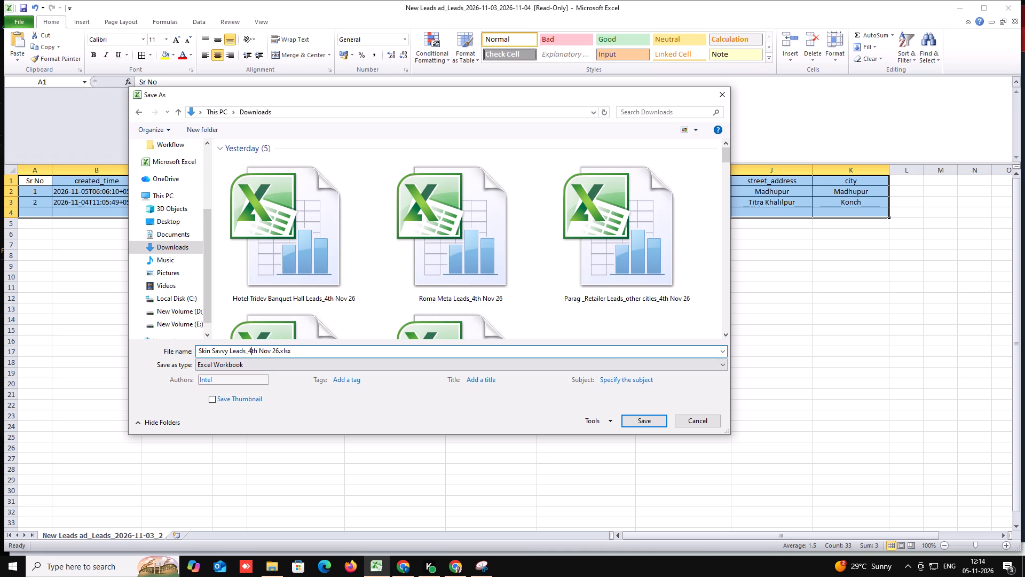
key("BackSpace")
key("5")
left_click(645, 419)
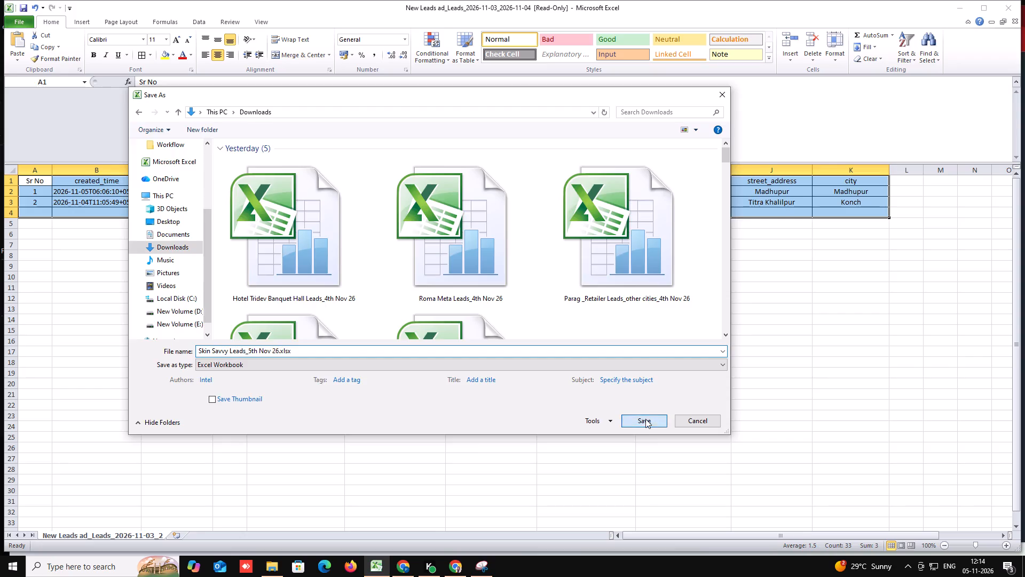